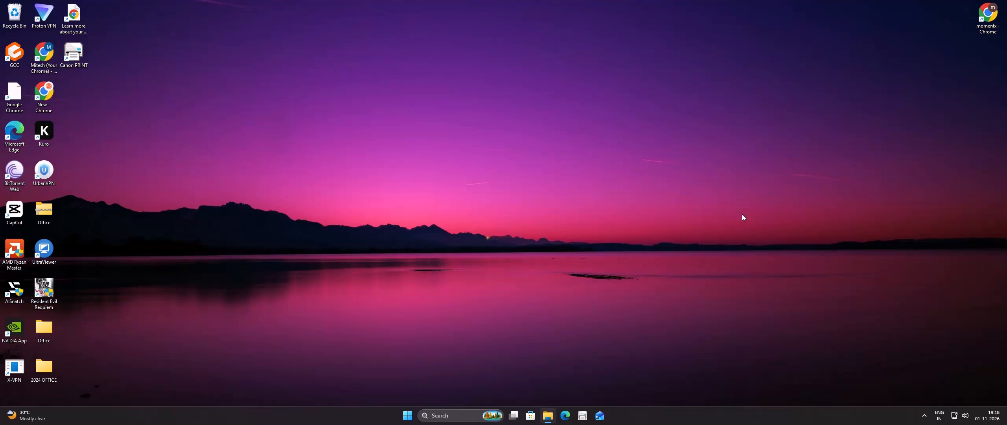
In File Explorer's Downloads folder, rename the video VID_20261101_184423_HDR10PLUS as 1.
left_click(546, 416)
left_click(581, 189)
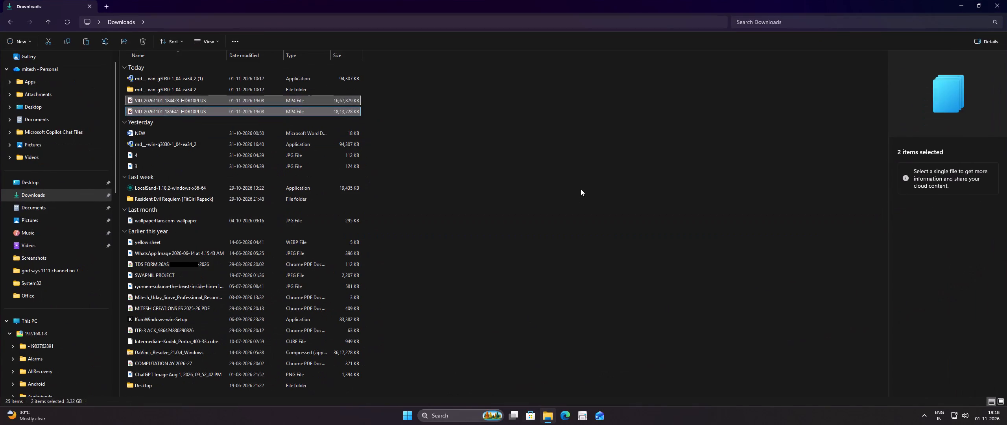
left_click(248, 102)
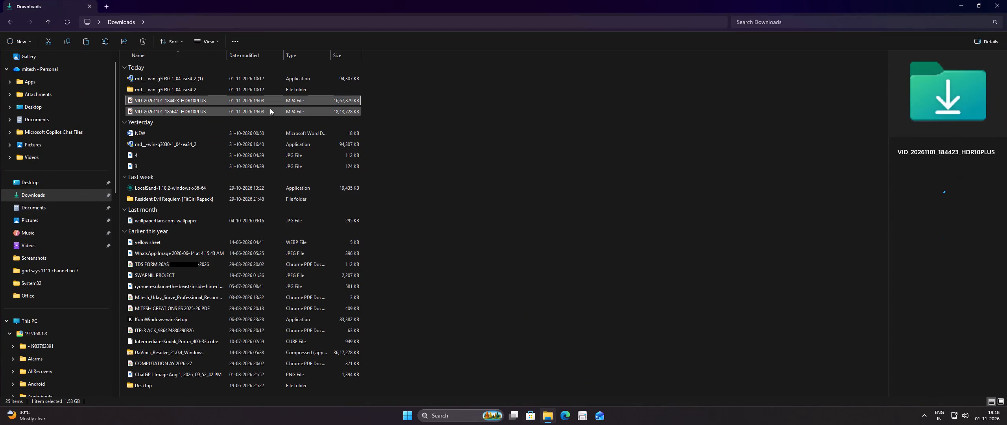
right_click(263, 101)
left_click(325, 106)
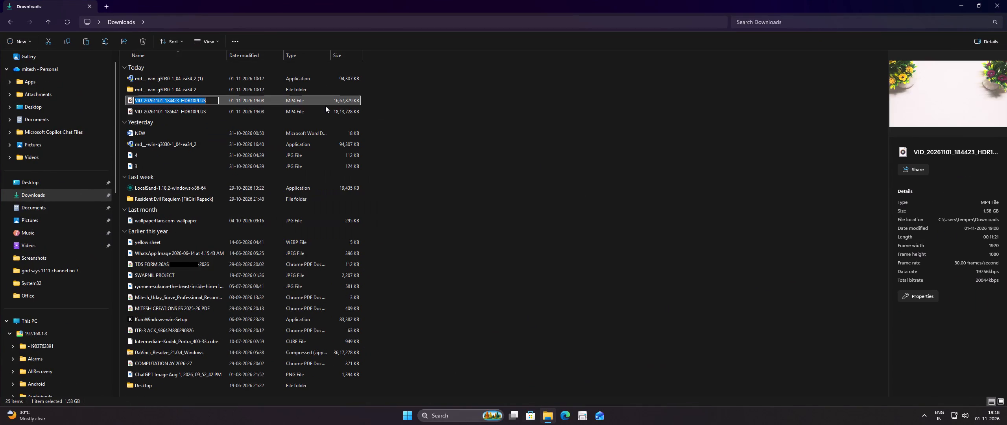
key("1")
left_click(523, 128)
Rename the video VID_20261101_185641_HDR10PLUS as 2 and minimise the folder window.
left_click(310, 110)
right_click(309, 109)
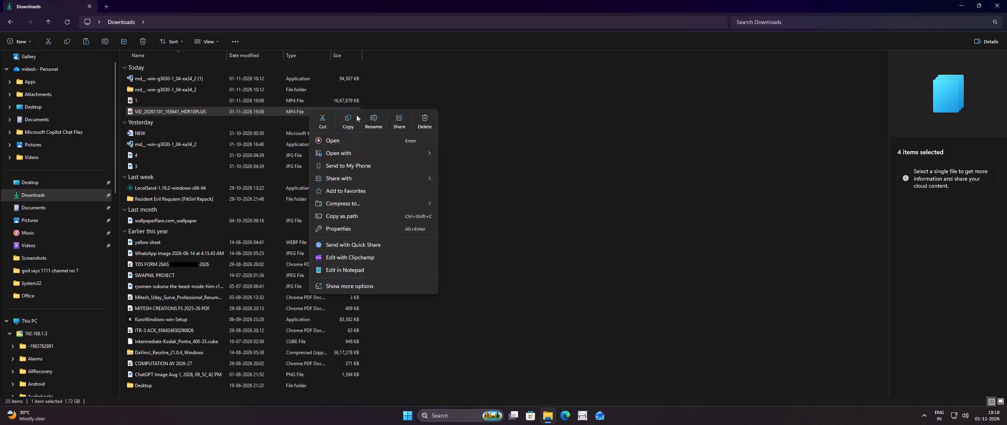
left_click(380, 115)
key("2")
left_click(509, 117)
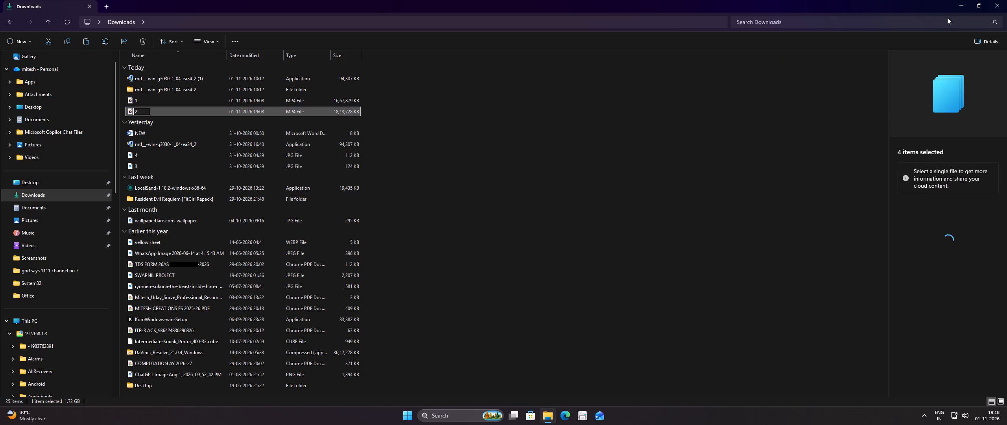
left_click(958, 6)
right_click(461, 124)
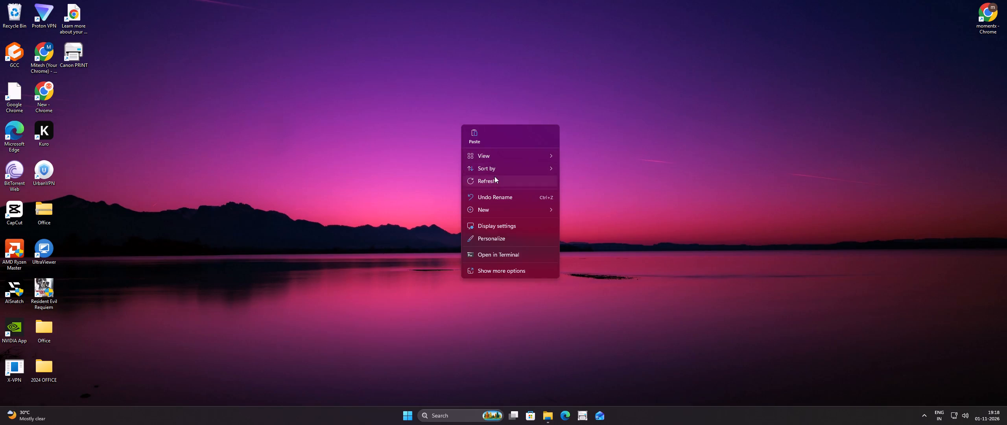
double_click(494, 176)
Open CapCut and create a new project.
double_click(3, 206)
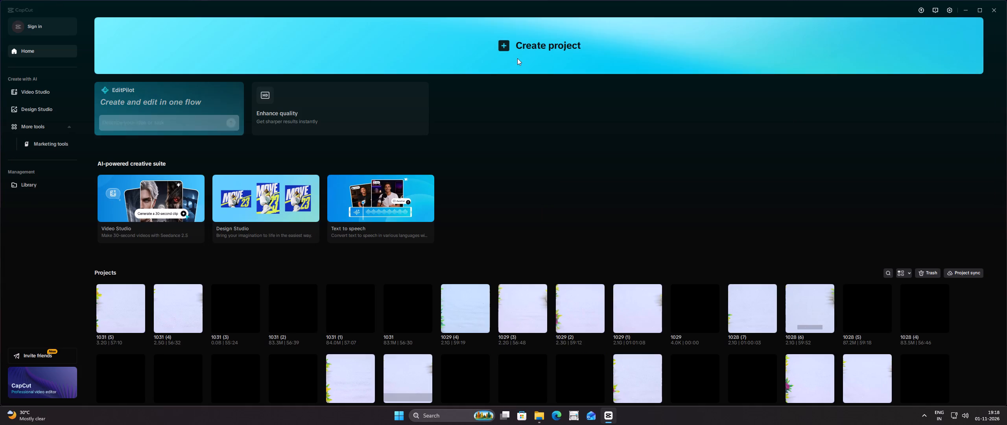
left_click(566, 46)
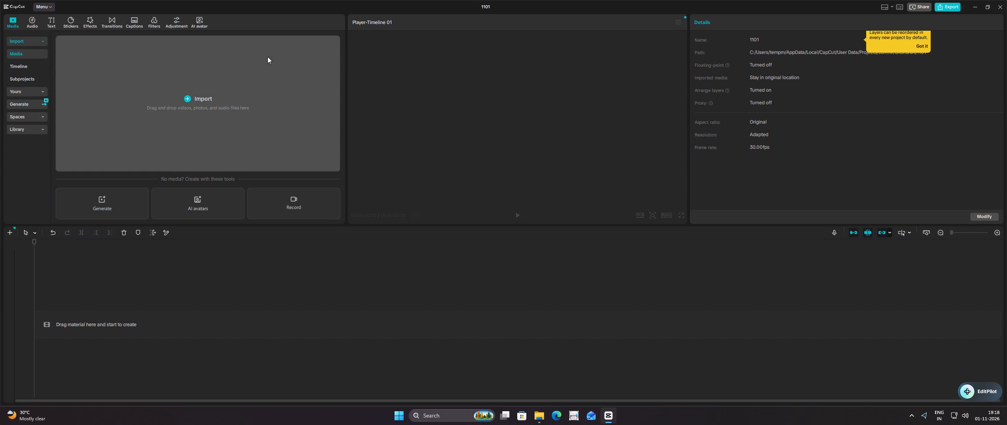
Import the video file 3 from the MITESH (D:) drive into the project media.
left_click(141, 101)
left_click(182, 113)
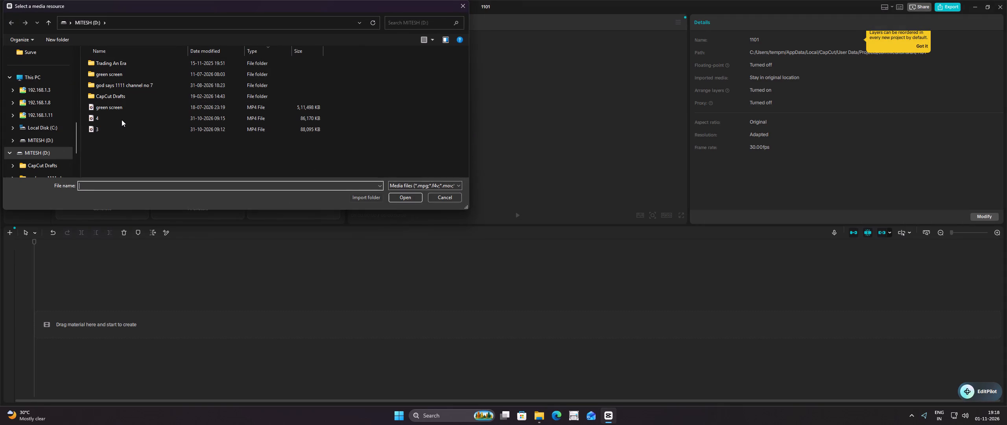
double_click(121, 129)
left_click(114, 143)
Import the video file 1 from the Downloads folder into the project media.
left_click(71, 46)
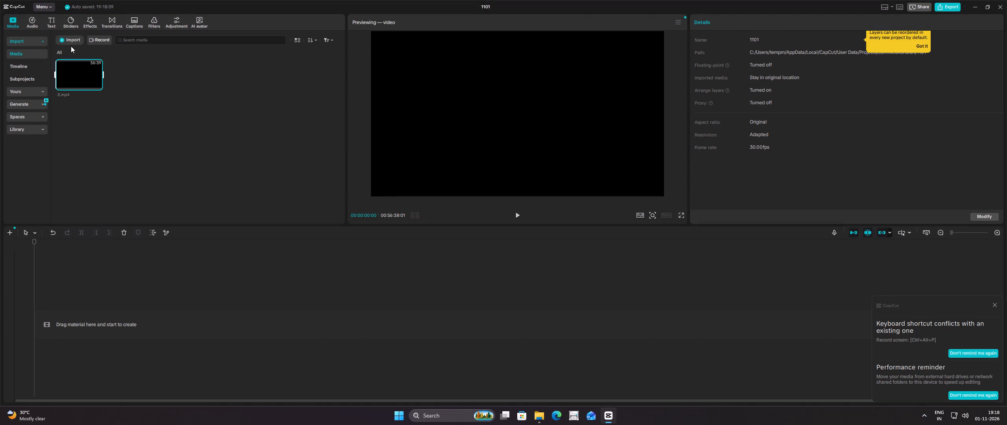
left_click(71, 42)
left_click(90, 58)
scroll(41, 116, "up", 4)
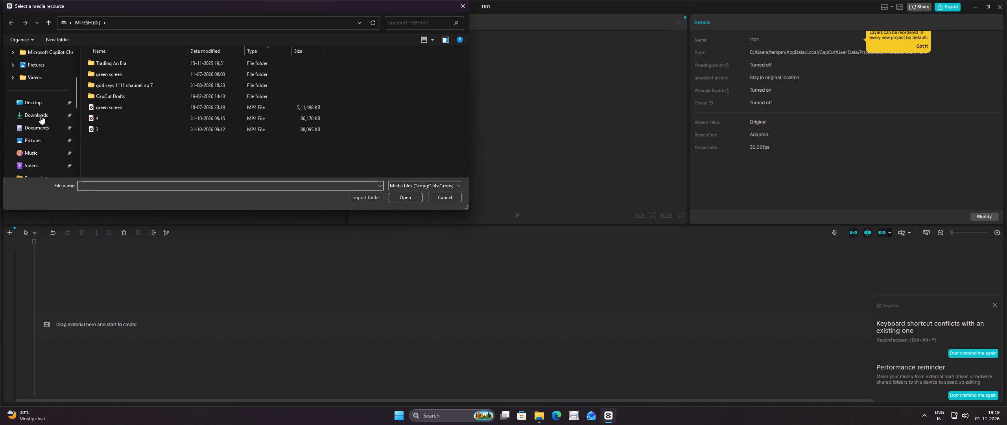
left_click(42, 110)
double_click(135, 70)
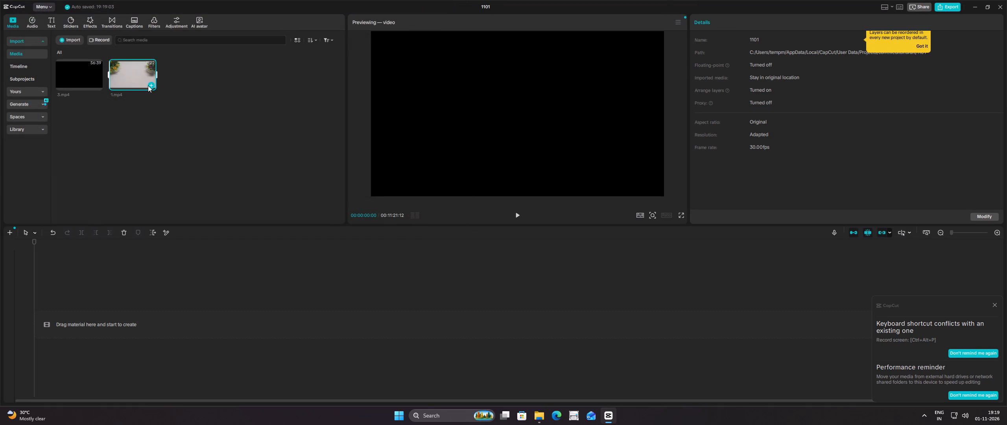
left_click(120, 147)
Place 3.mp4 at the start of the timeline and keep only its extracted audio, deleting the video part.
left_click_drag(74, 71, 116, 342)
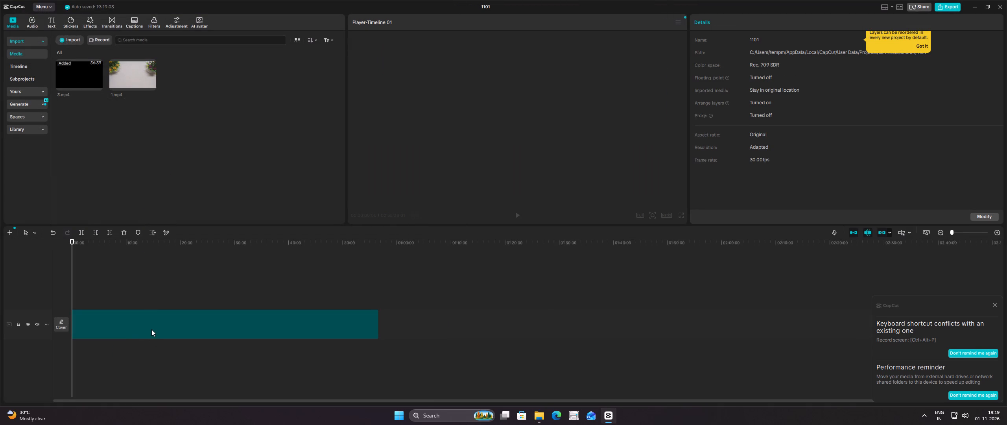
right_click(152, 328)
right_click(152, 328)
left_click(241, 220)
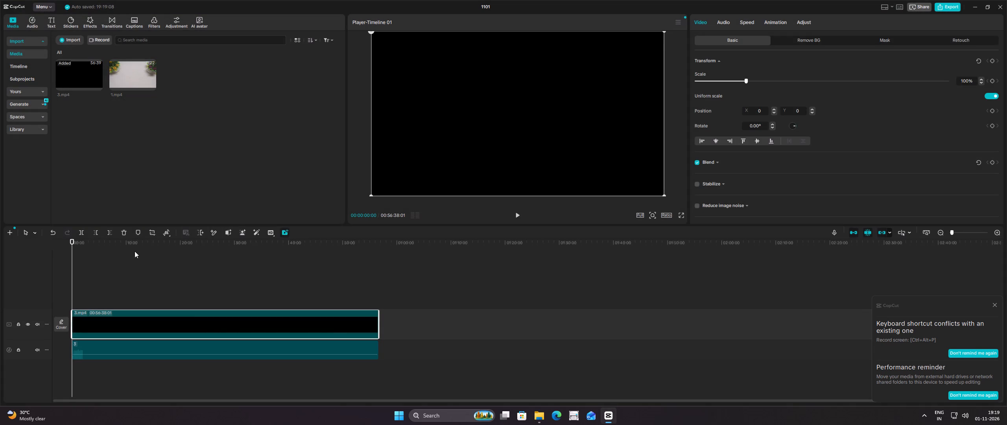
left_click(122, 232)
Place 1.mp4 at the start of the timeline on a track above the main track and dismiss the HDR notice.
left_click_drag(130, 67, 179, 246)
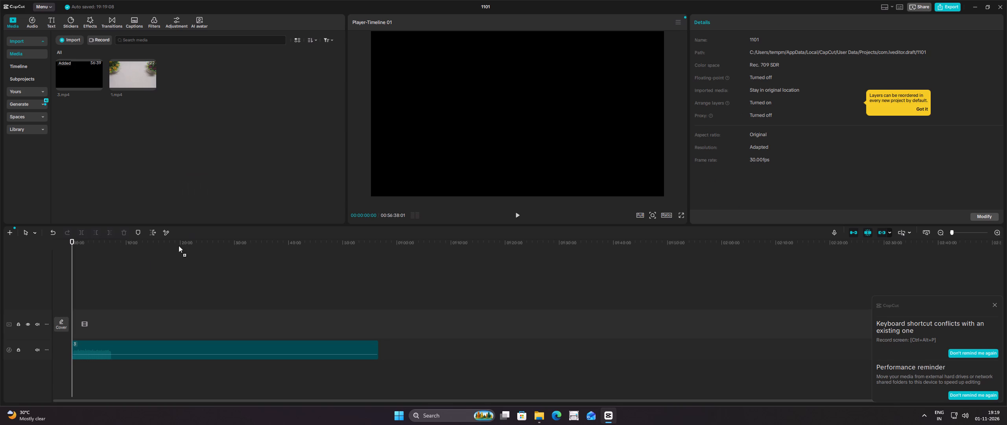
left_click_drag(179, 246, 70, 299)
left_click(536, 231)
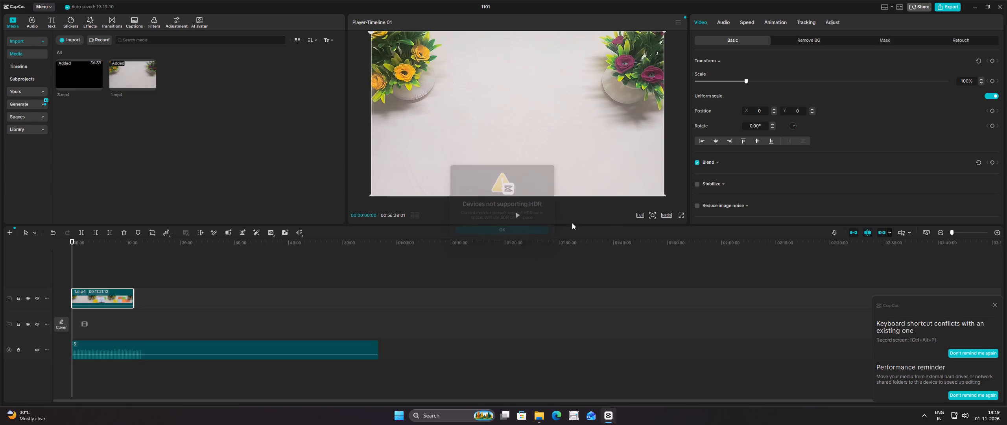
Set the project's aspect ratio to 16:9 and close the reminder notification.
left_click(664, 214)
left_click(685, 245)
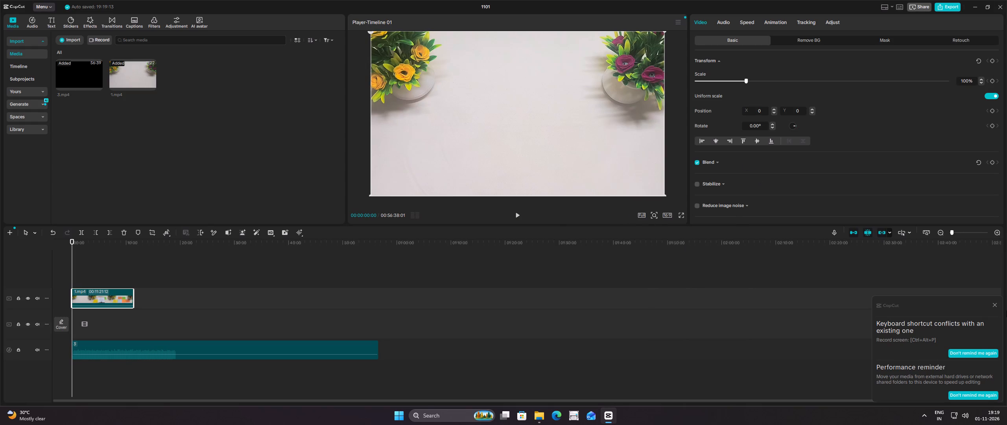
left_click(995, 306)
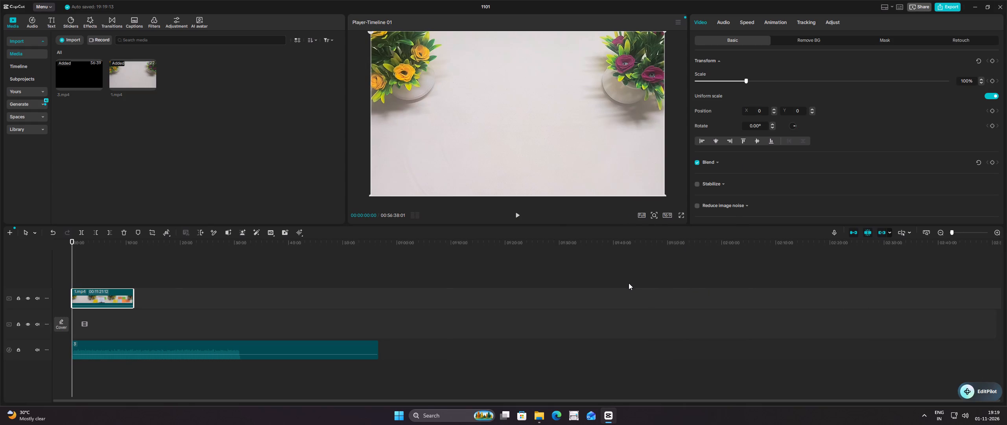
Mute the 1.mp4 clip by lowering its volume to -∞ dB.
scroll(624, 281, "up", 1, "ctrl")
scroll(624, 281, "down", 1, "ctrl")
scroll(624, 281, "up", 1, "ctrl")
scroll(624, 281, "down", 2, "ctrl")
scroll(624, 281, "up", 4, "ctrl")
scroll(443, 297, "down", 1, "ctrl")
scroll(443, 297, "up", 1, "ctrl")
scroll(443, 297, "down", 1, "ctrl")
scroll(443, 297, "up", 7, "ctrl")
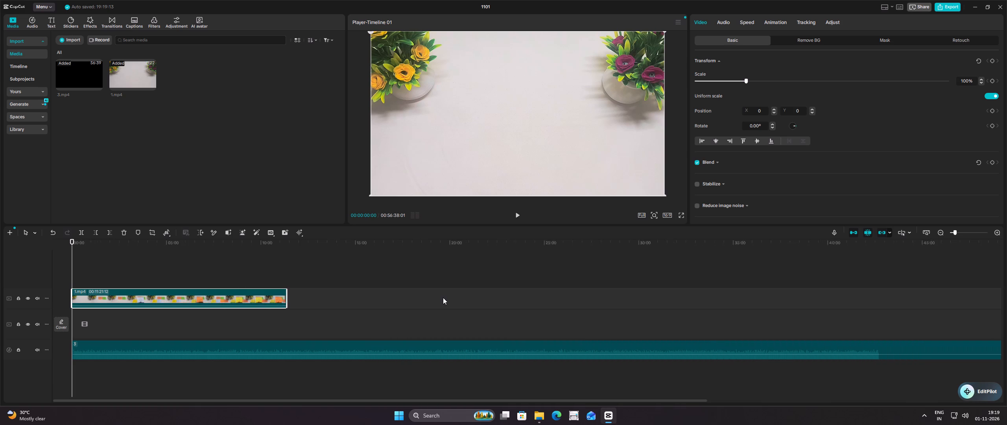
scroll(443, 297, "up", 9, "ctrl")
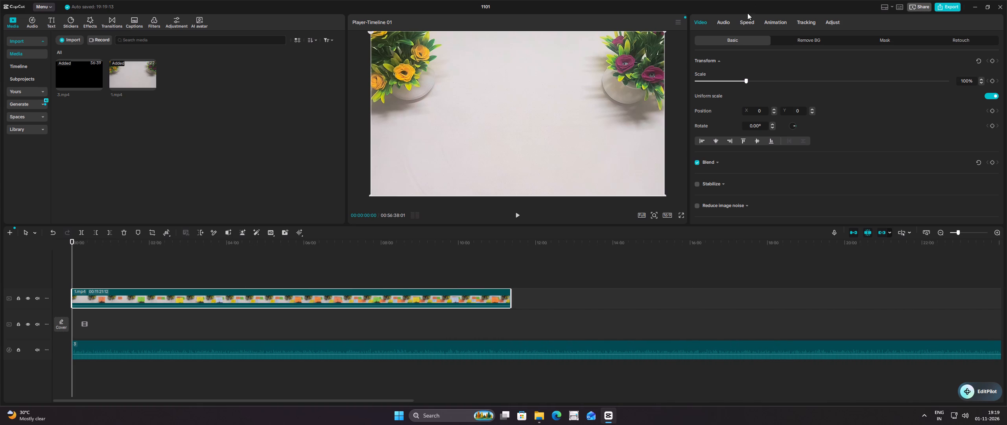
left_click(727, 25)
left_click_drag(719, 80, 662, 93)
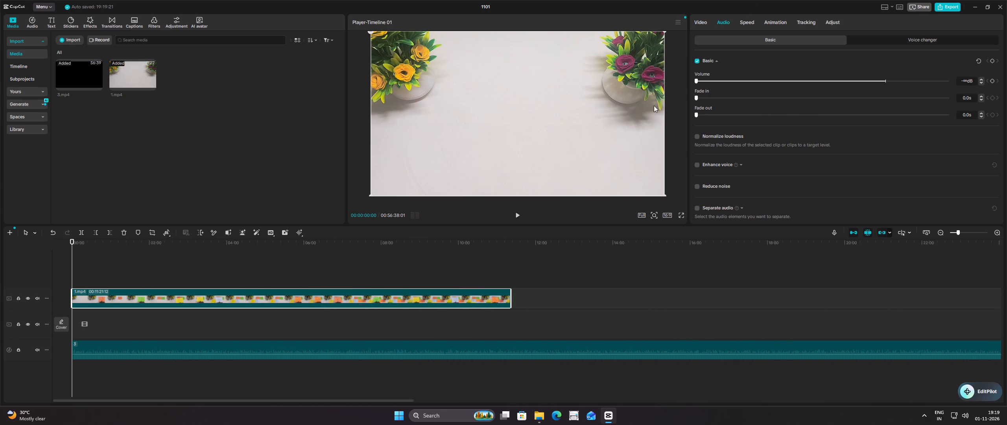
Trim off the first 6 seconds or so of the 1.mp4 clip and align it with the timeline start.
double_click(74, 273)
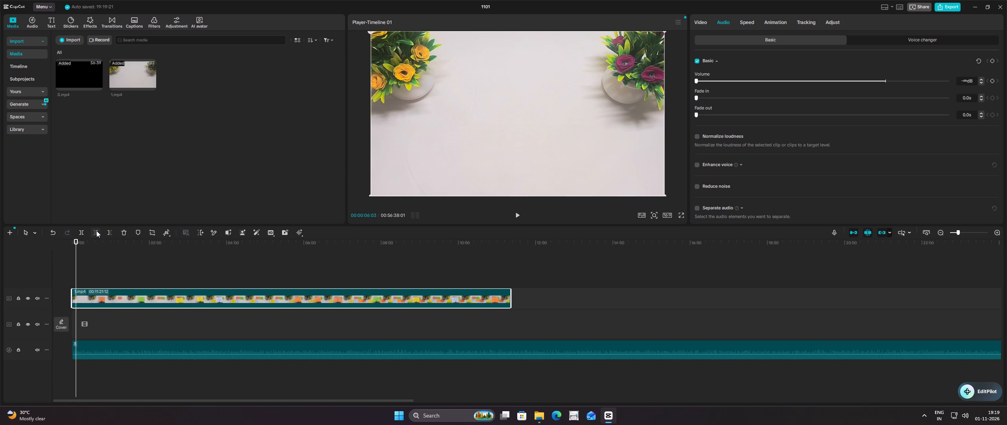
left_click(96, 231)
left_click_drag(89, 299, 70, 300)
Split the 1.mp4 clip at 00:01:01:03 and move the second part to a new track above, starting near 03:45.
left_click(68, 281)
left_click_drag(73, 264, 76, 264)
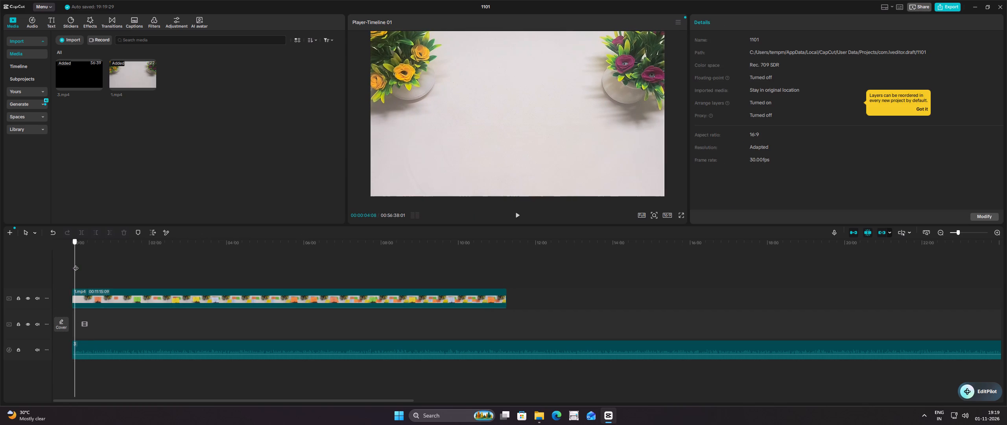
left_click_drag(76, 264, 108, 265)
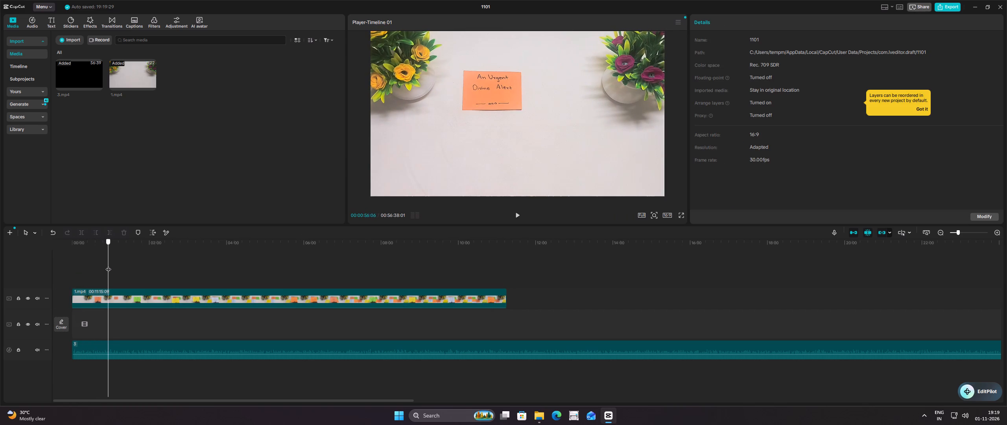
left_click_drag(108, 265, 111, 266)
left_click(110, 302)
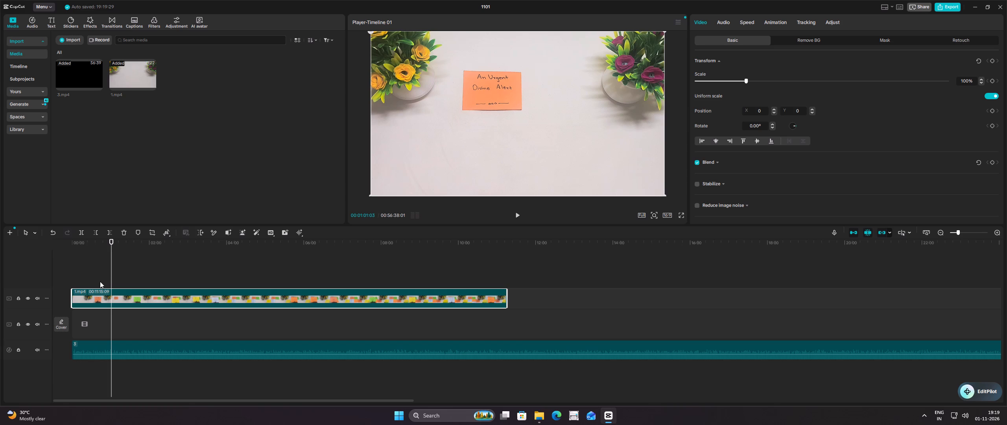
left_click(83, 234)
left_click_drag(135, 299, 242, 274)
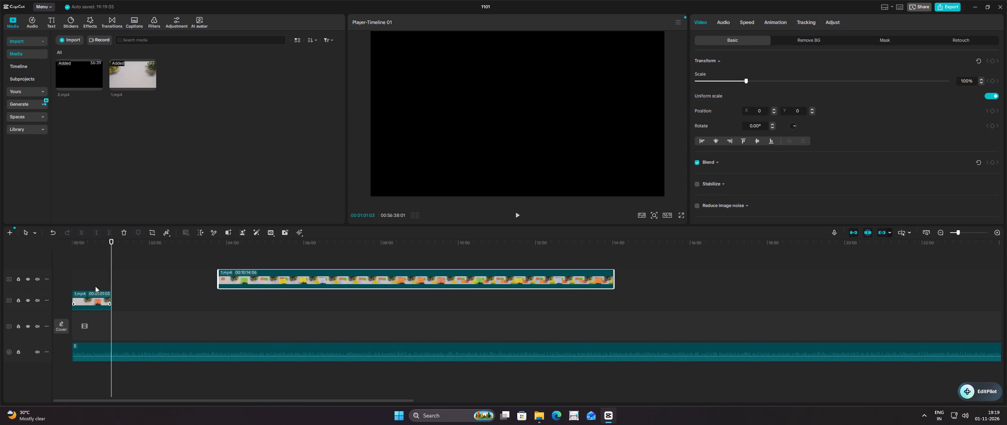
Split the first 1.mp4 piece at about 00:00:53, where the orange note lies alone without the hand.
left_click(96, 277)
left_click_drag(96, 277, 106, 276)
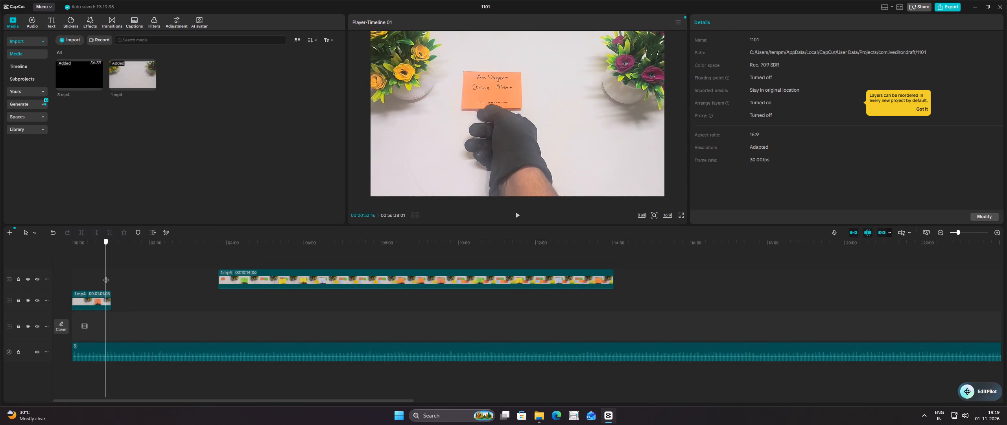
left_click_drag(106, 276, 107, 276)
double_click(100, 305)
left_click(82, 234)
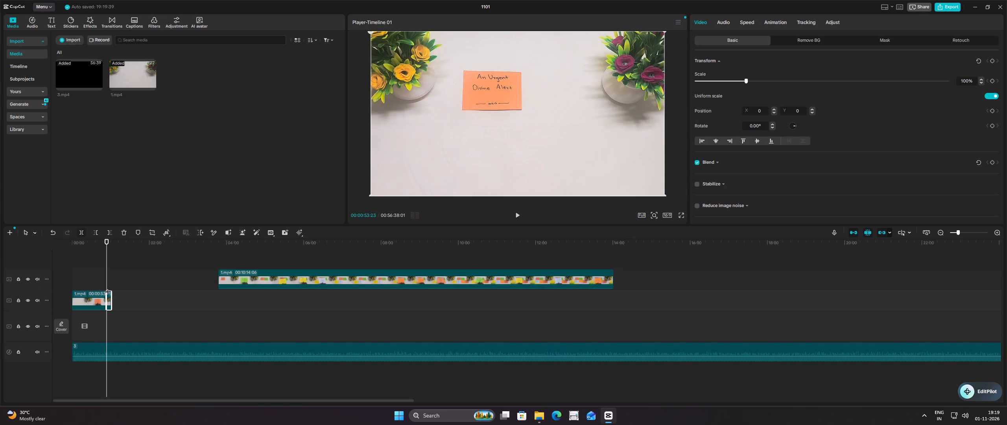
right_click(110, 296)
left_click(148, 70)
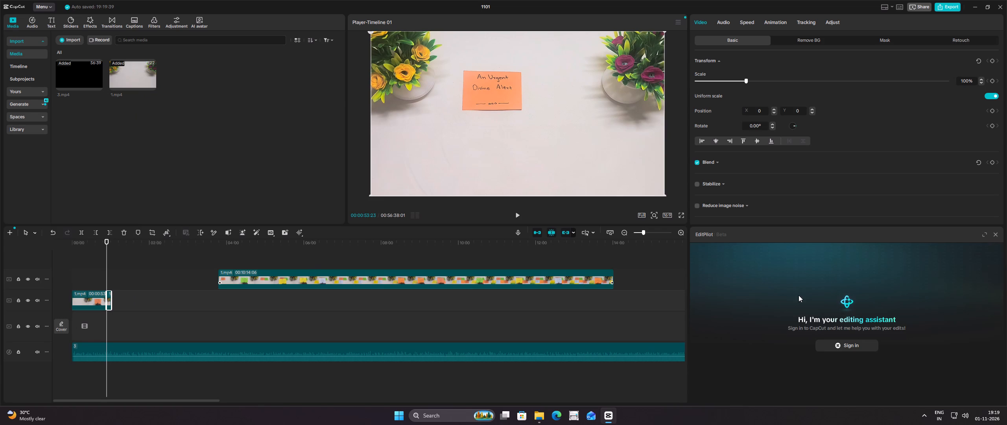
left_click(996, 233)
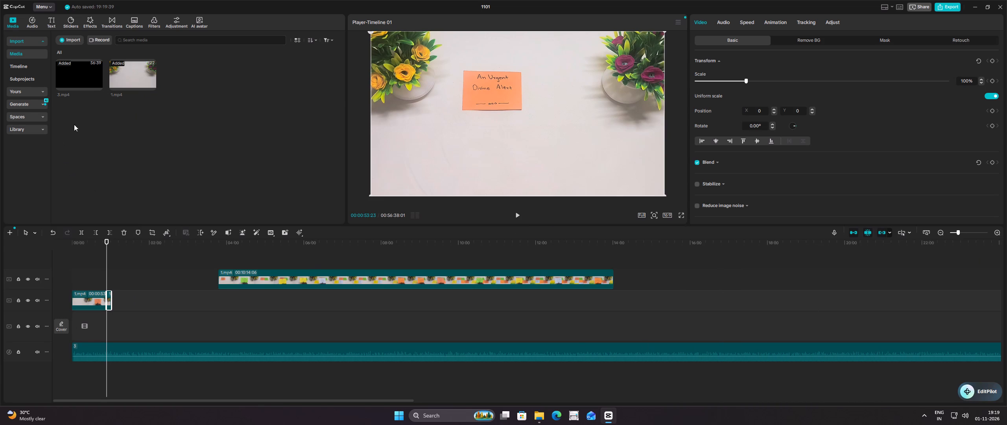
Copy the short orange-note end piece of the 1.mp4 clip and paste three copies one after another behind it.
right_click(109, 299)
right_click(109, 299)
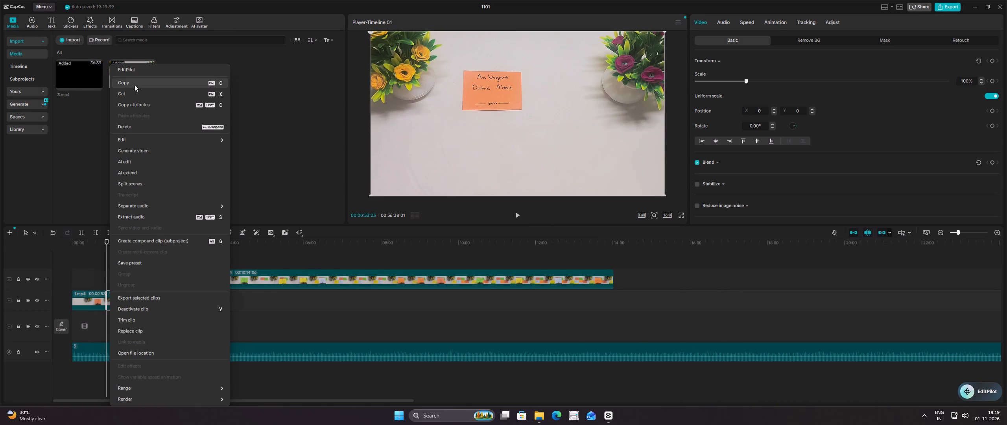
left_click(148, 81)
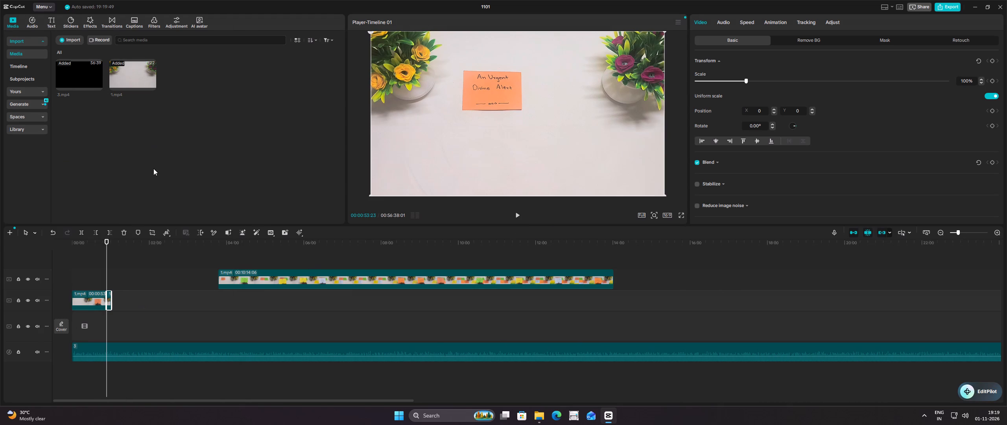
left_click(111, 281)
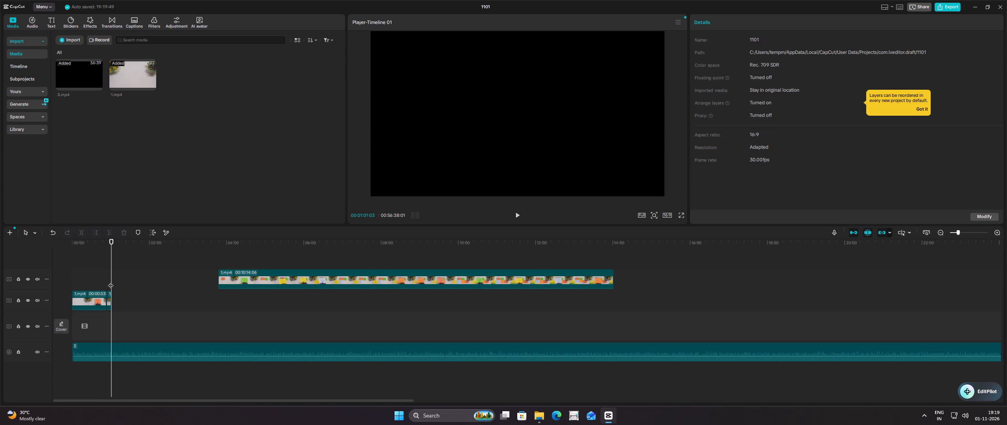
key("ctrl+v")
left_click(118, 279, "ctrl")
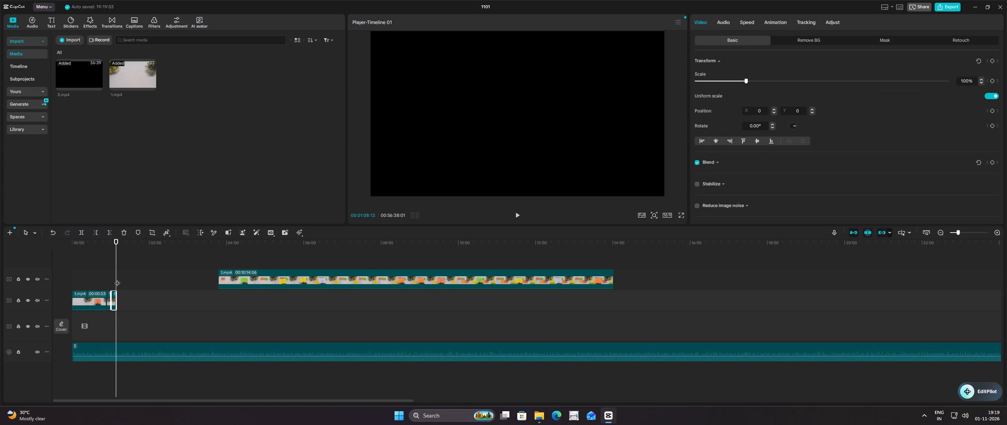
key("ctrl+v")
left_click(122, 279, "ctrl")
key("ctrl+v")
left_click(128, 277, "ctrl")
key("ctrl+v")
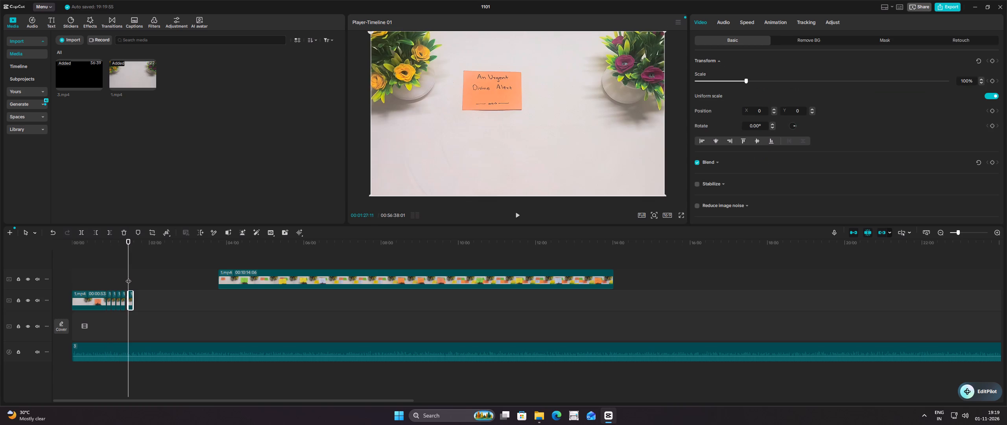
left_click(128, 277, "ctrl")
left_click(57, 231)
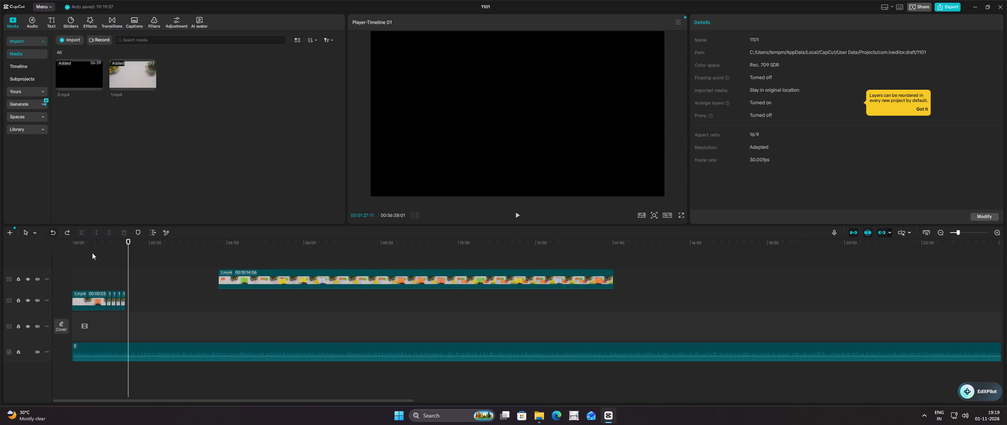
Paste a fourth copy of the orange-note piece directly at the end of the sequence, near 01:23.
left_click(127, 272)
key("ctrl+v")
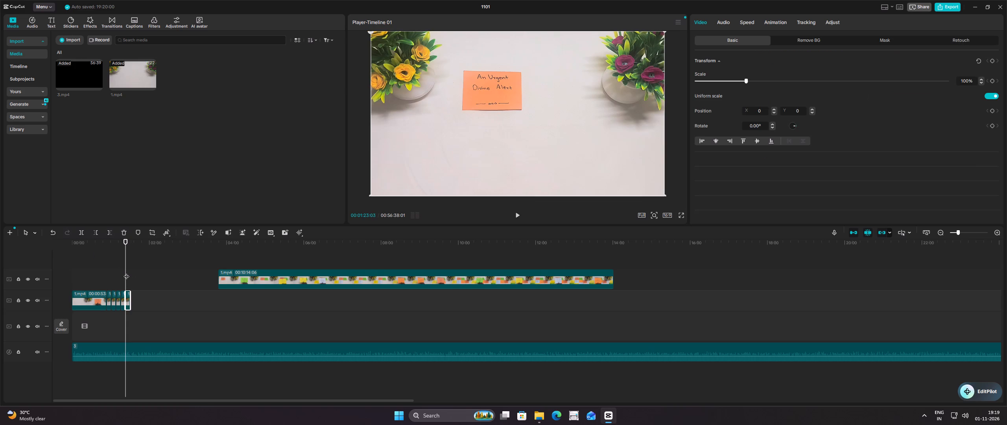
double_click(126, 272)
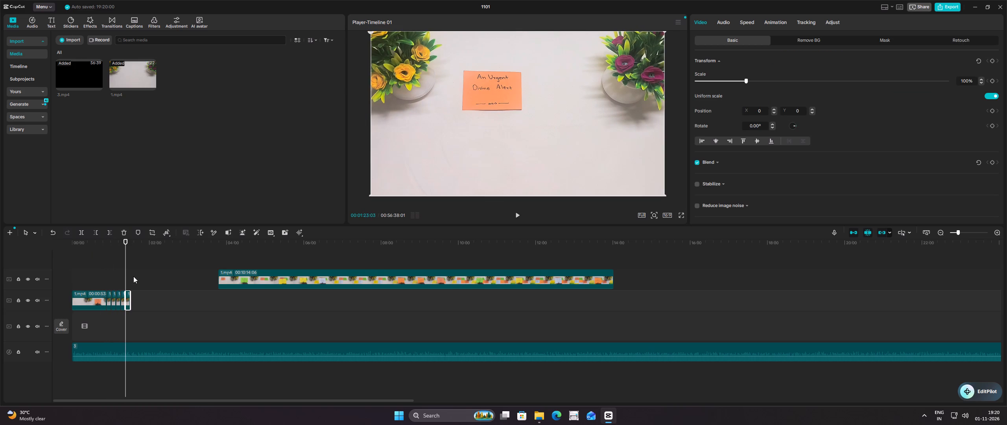
Split the upper 1.mp4 clip at about 05:01, with the green note placed and hand gone, and move the first part back to about 01:50.
left_click(218, 256)
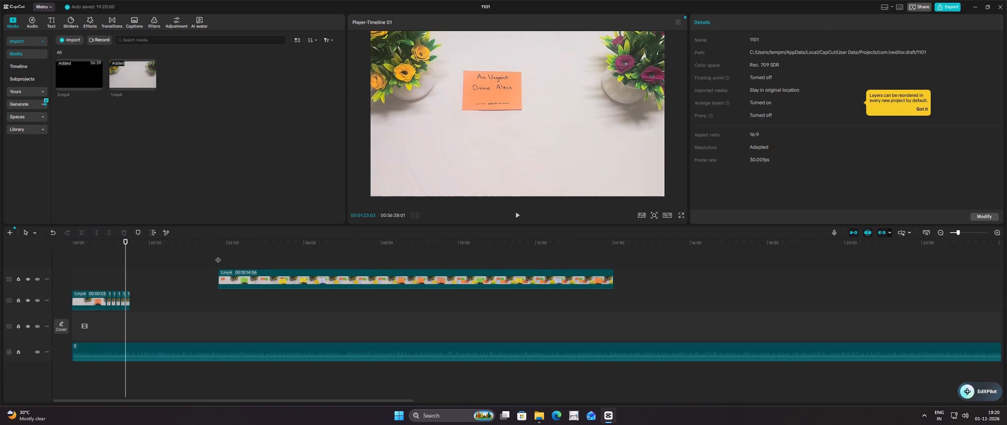
left_click_drag(218, 256, 225, 256)
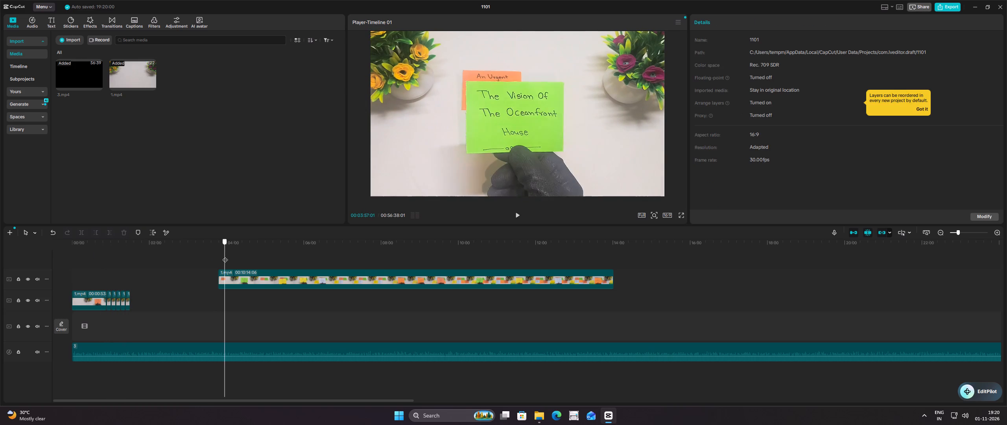
left_click_drag(225, 256, 265, 260)
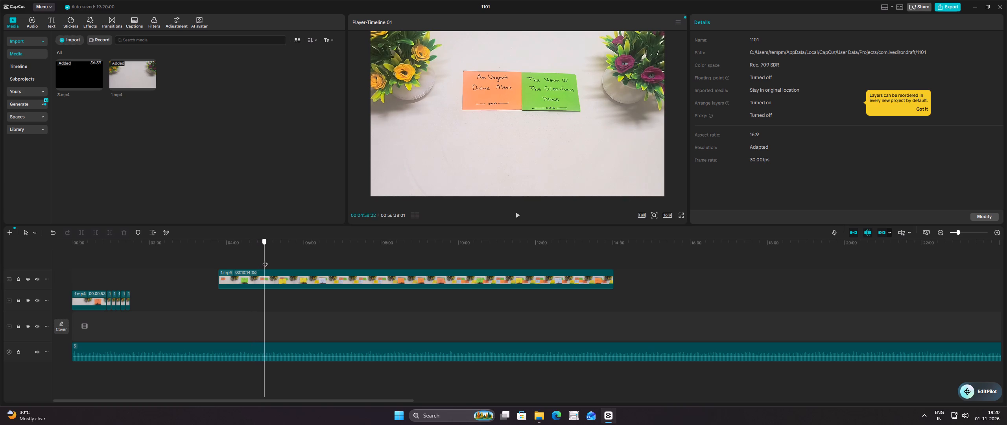
left_click_drag(265, 260, 266, 263)
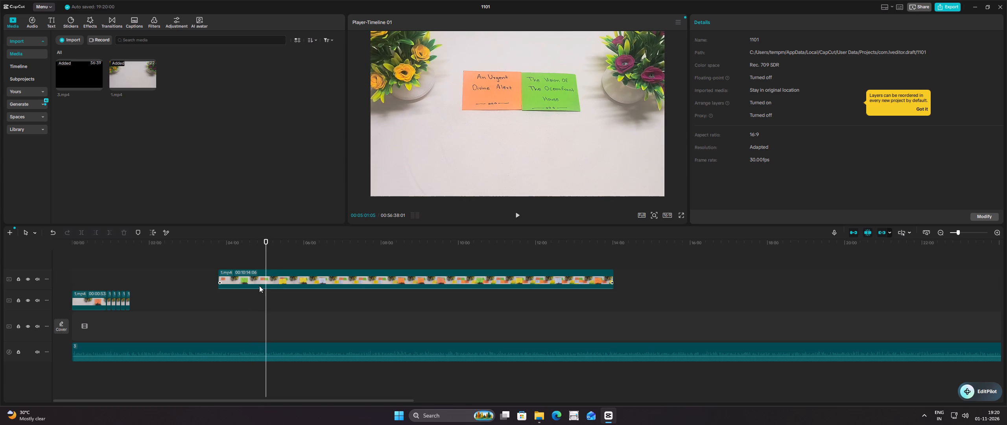
left_click(259, 286)
left_click(81, 227)
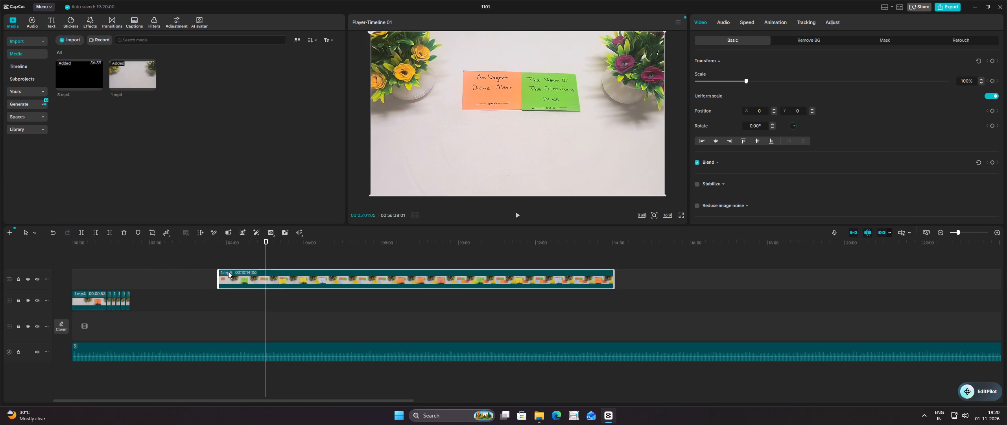
left_click(84, 234)
left_click_drag(234, 275, 166, 279)
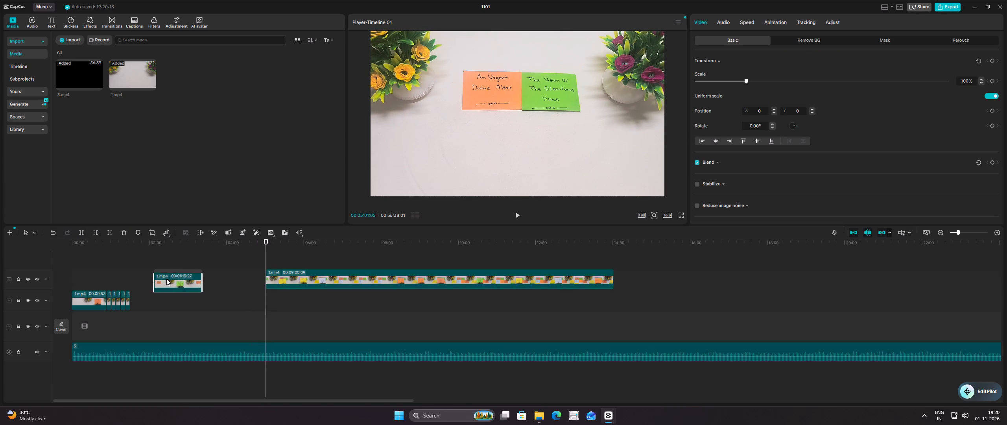
left_click_drag(166, 279, 159, 279)
Split the moved green-note clip at about 02:51, where the orange and green notes lie without the hand.
left_click(172, 252)
left_click_drag(172, 252, 176, 253)
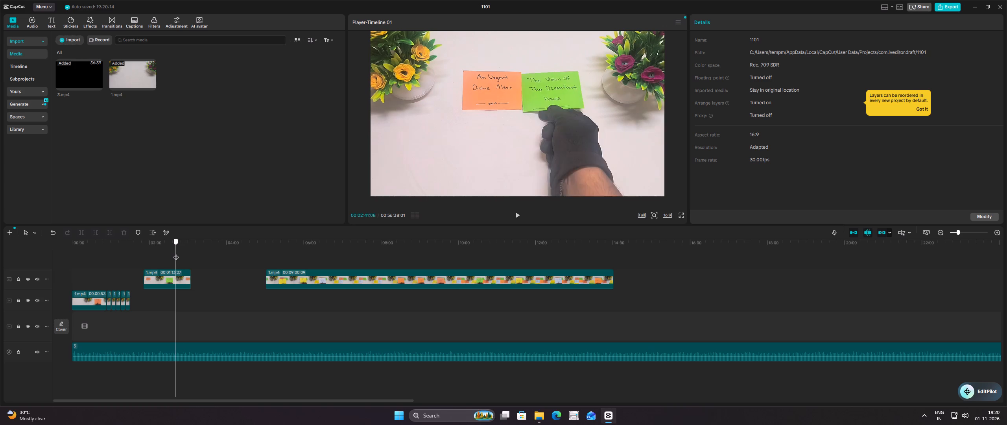
left_click_drag(176, 253, 180, 253)
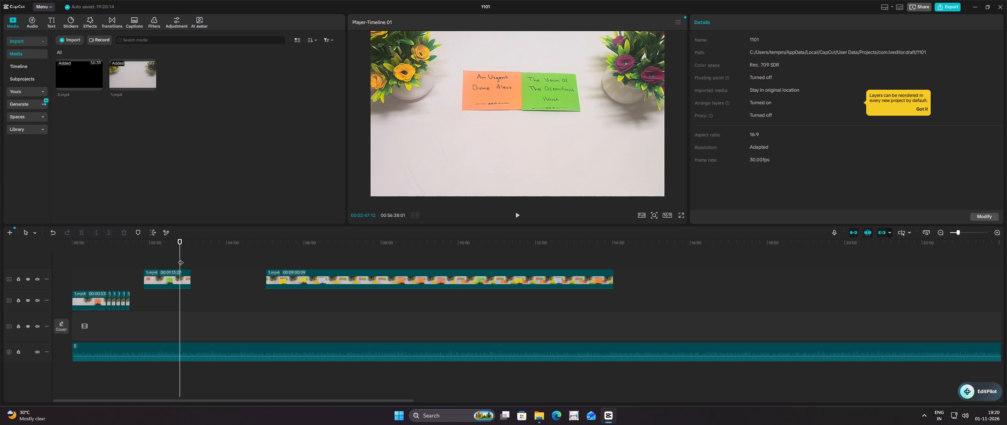
left_click(181, 259)
left_click(180, 272)
left_click(82, 236)
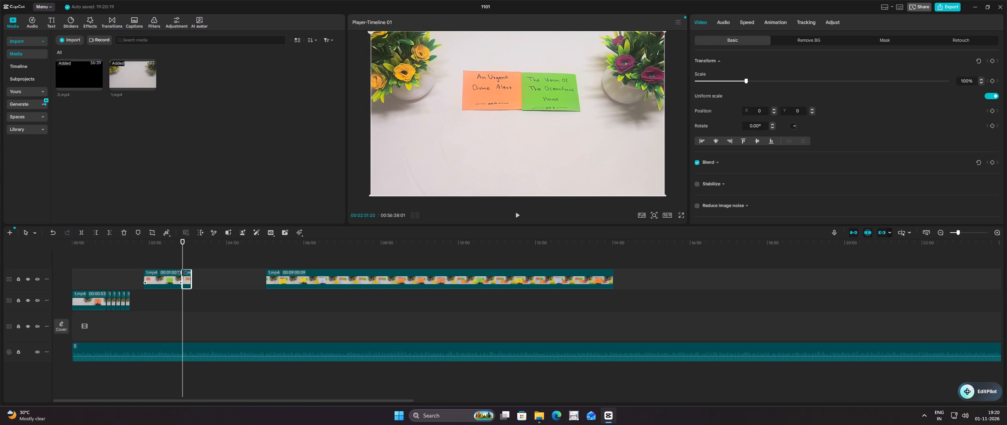
Copy the end piece of the green-note clip and paste three copies one after another behind it.
right_click(189, 274)
left_click(215, 79)
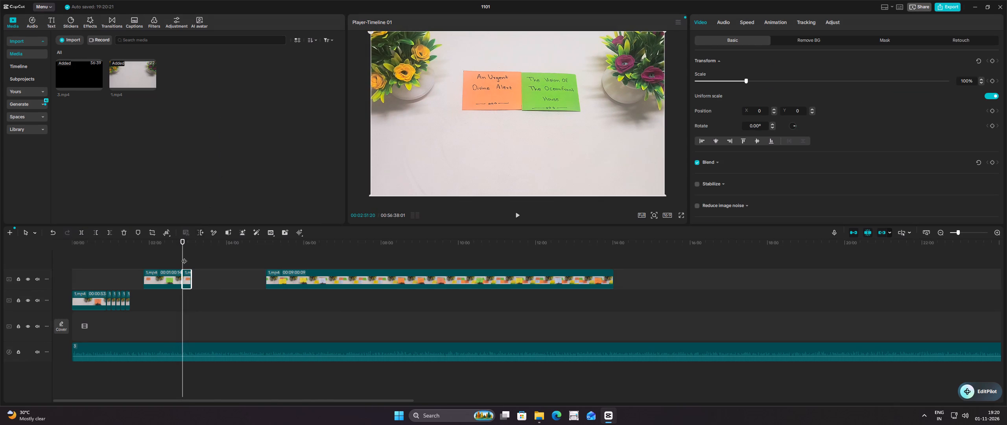
left_click(190, 258)
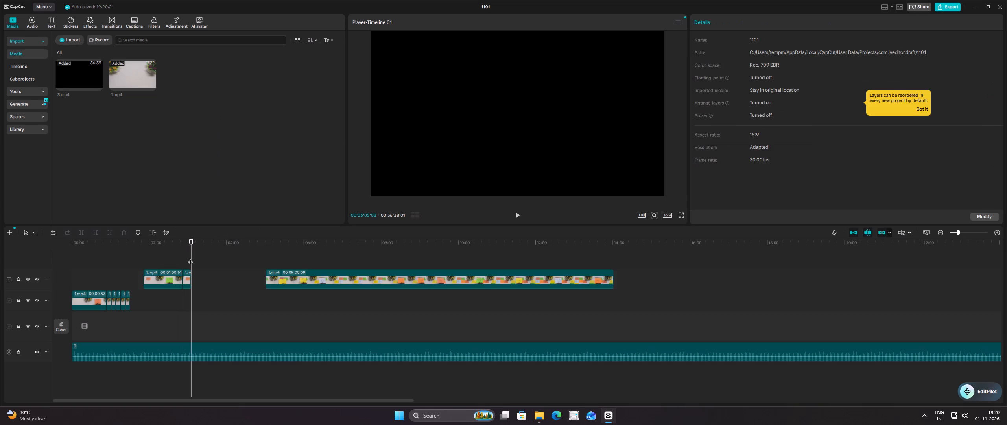
key("ctrl+v")
left_click(200, 259, "ctrl")
key("ctrl+v")
left_click(208, 258, "ctrl")
key("ctrl+v")
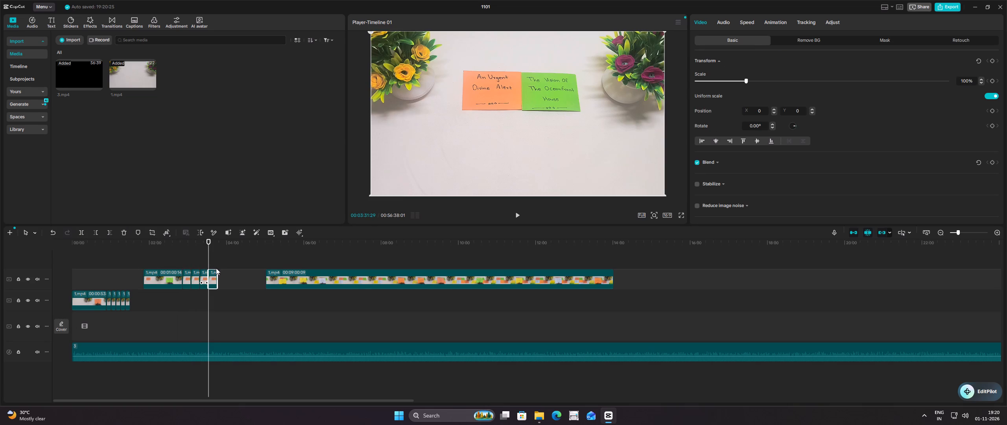
Move the green-note clip and all its repeated pieces together onto the lower video track, directly after the orange-note pieces.
left_click_drag(220, 259, 161, 288)
left_click_drag(157, 281, 145, 302)
left_click(161, 254)
left_click_drag(161, 254, 181, 257)
Trim the end of the last green-note piece so it finishes at about 03:17.
left_click(199, 297)
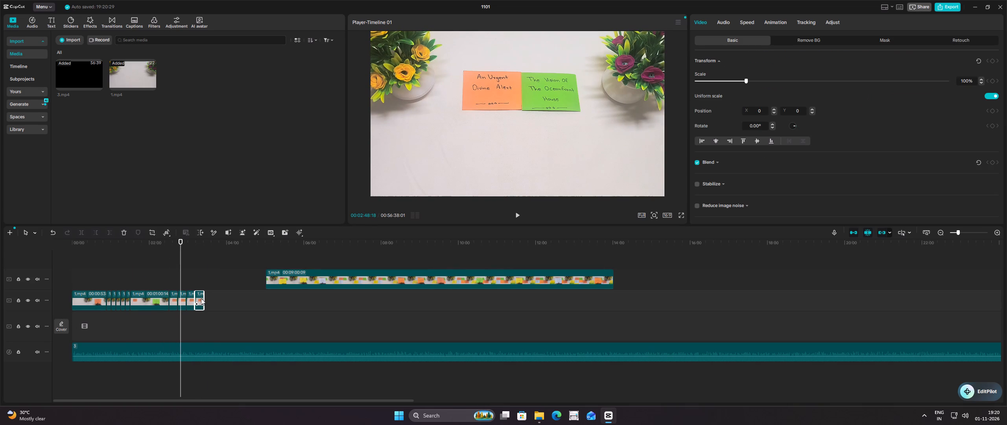
left_click_drag(204, 299, 199, 299)
Close the small gap before the last green-note piece on the lower video track.
left_click(192, 291)
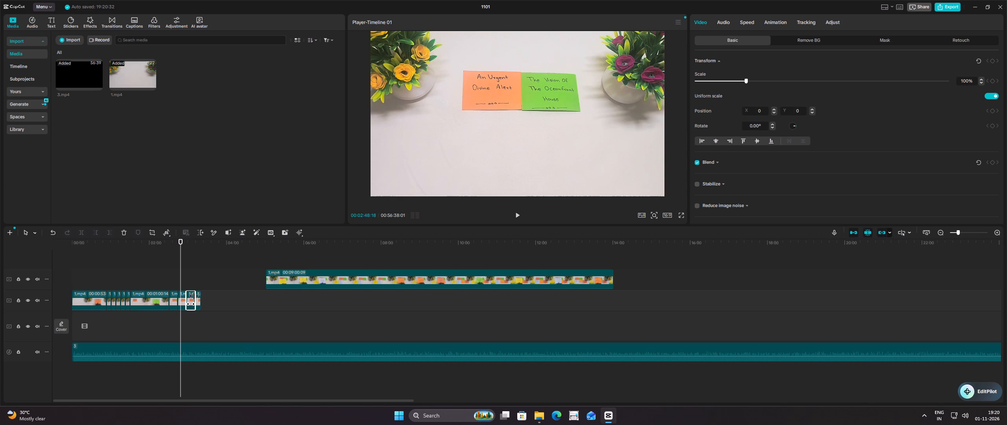
left_click(194, 296)
left_click(184, 277)
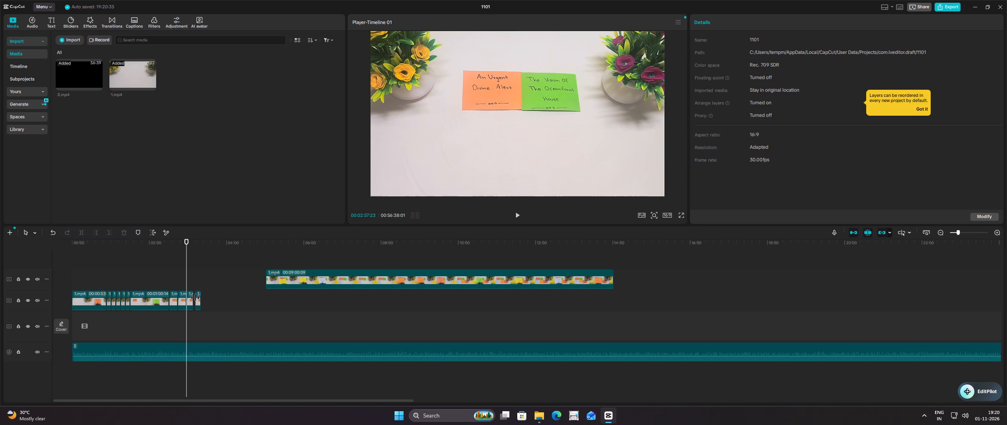
right_click(195, 297)
left_click(172, 278)
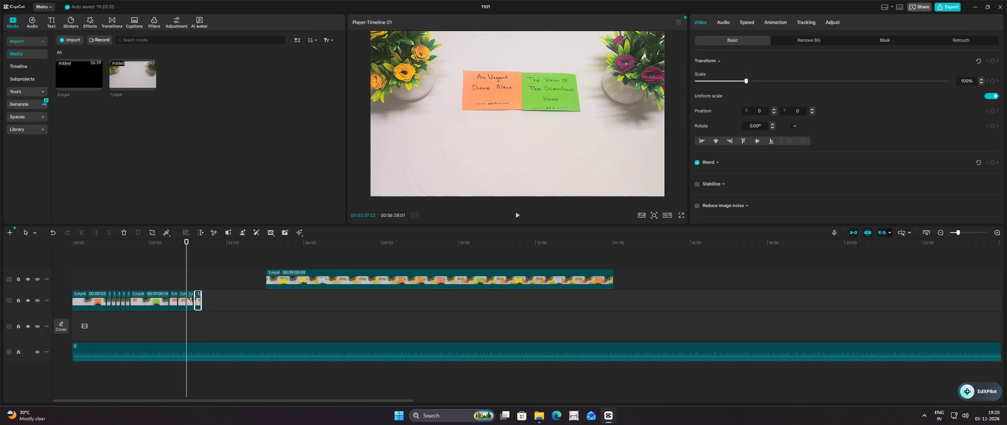
right_click(192, 298)
left_click(178, 273)
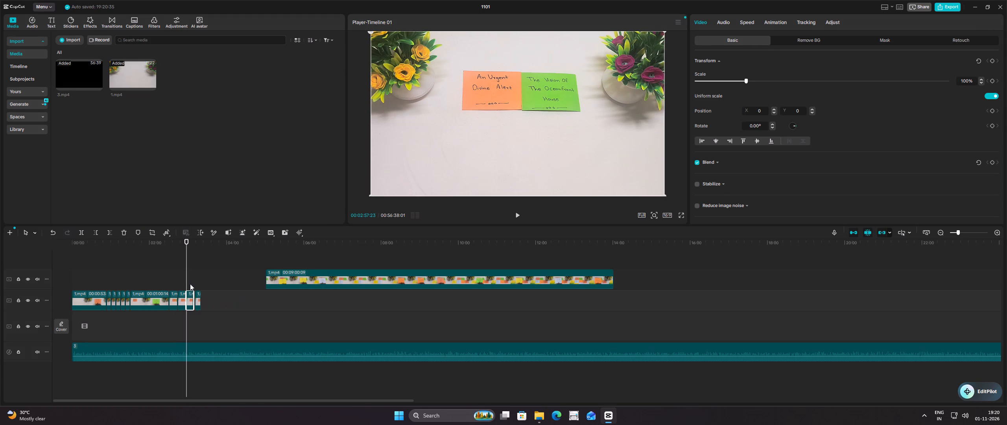
left_click(190, 284)
right_click(194, 295)
right_click(194, 295)
right_click(194, 295)
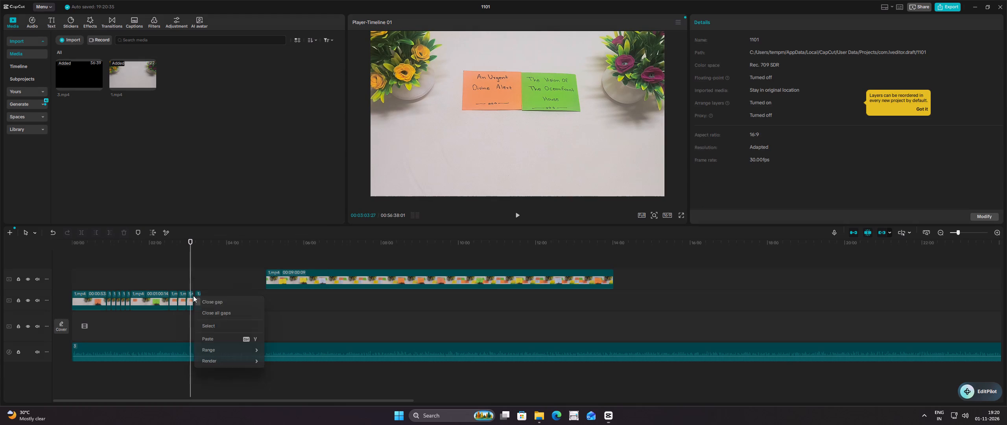
left_click(208, 299)
left_click(200, 277)
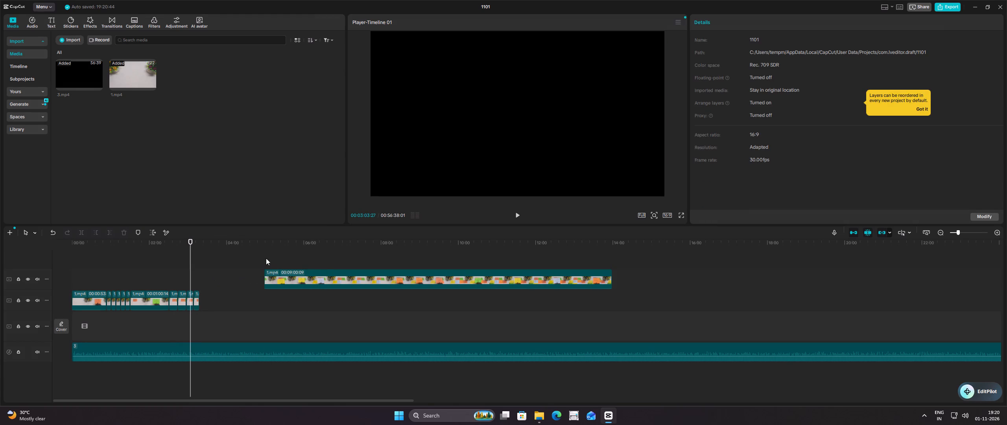
Split the upper 1.mp4 clip at about 05:59, after the yellow note is placed, and move the first part to where the lower sequence ends.
left_click(266, 258)
left_click_drag(266, 258, 297, 261)
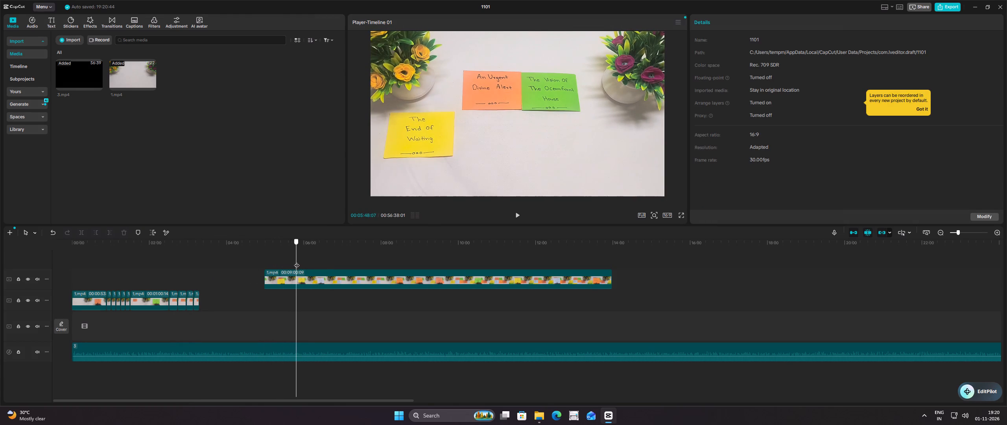
left_click_drag(297, 261, 303, 266)
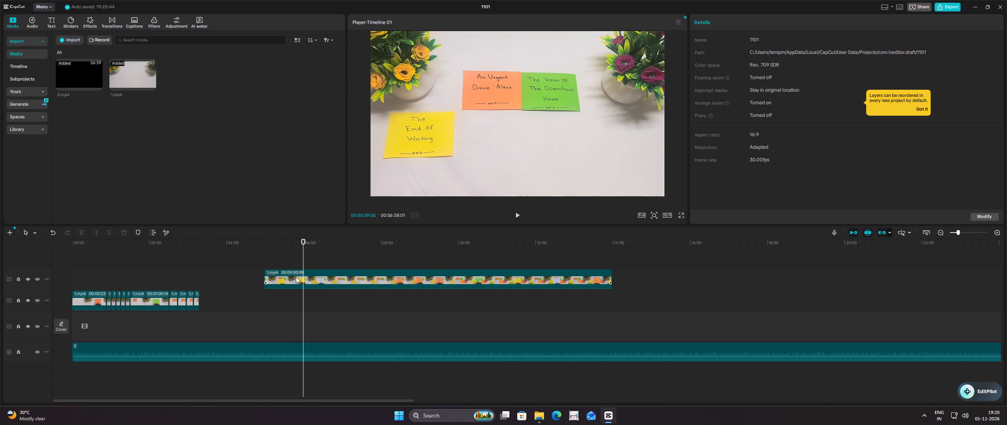
left_click(296, 277)
left_click(80, 232)
left_click_drag(275, 278, 241, 281)
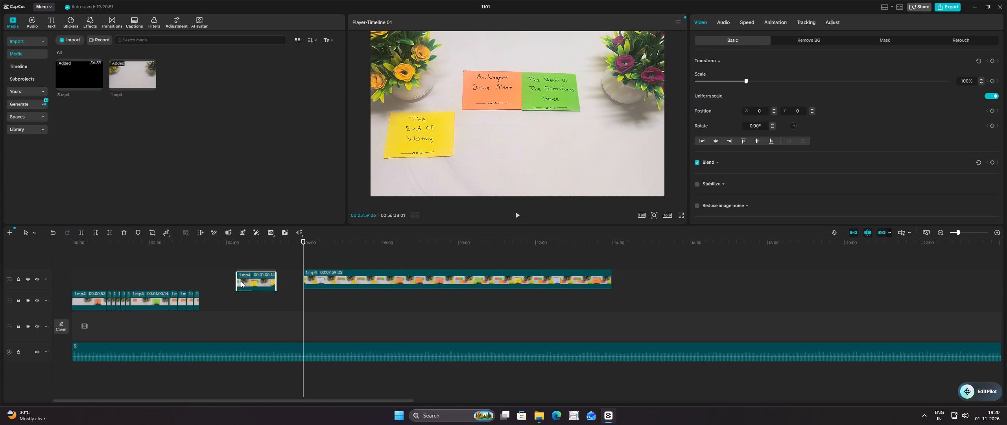
left_click_drag(241, 281, 211, 283)
Split the moved yellow-note clip at about 04:05, where the three notes lie without the hand.
left_click(210, 261)
left_click_drag(212, 259, 219, 259)
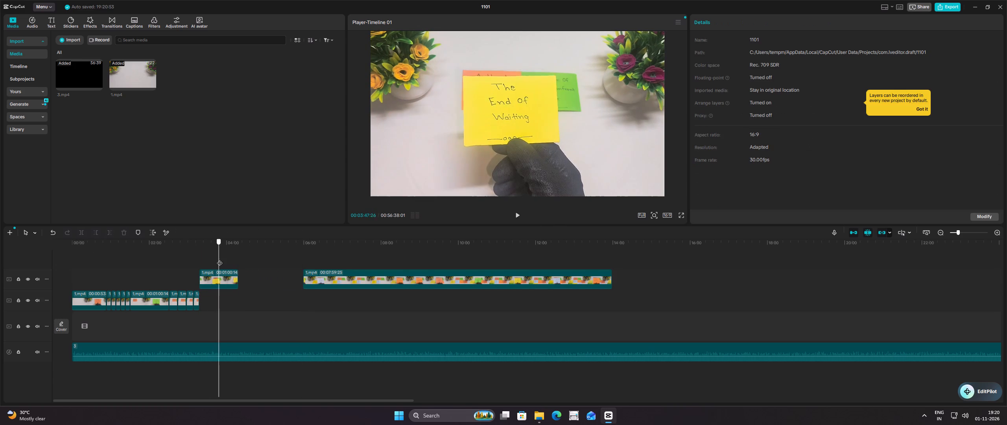
left_click_drag(219, 259, 230, 258)
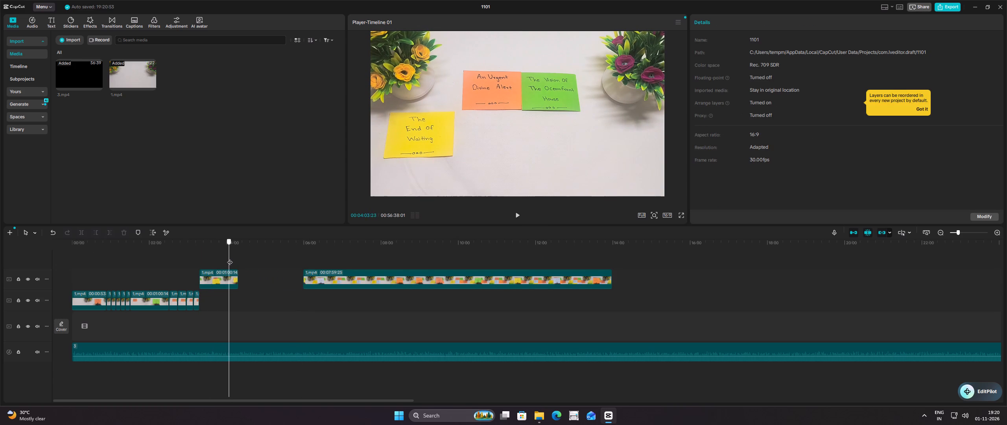
left_click_drag(230, 258, 230, 258)
left_click(225, 279)
left_click(77, 230)
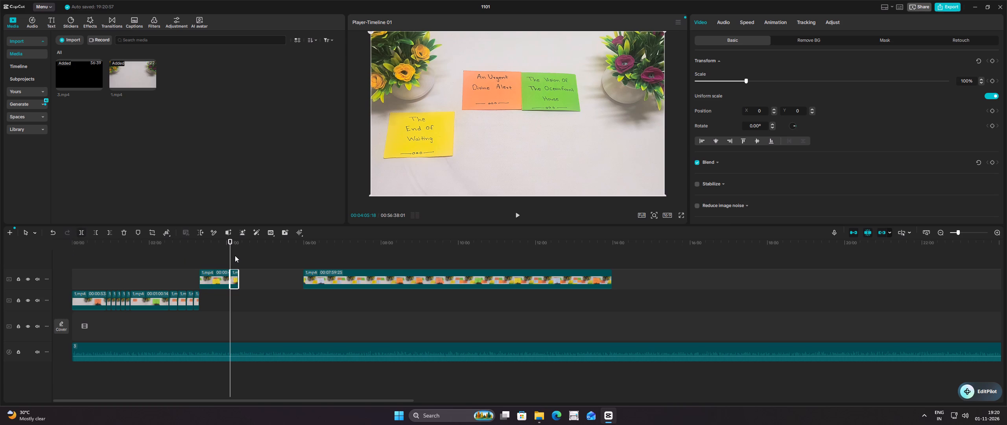
Copy the hand-free three-note piece starting at about 04:05 and paste three copies end to end after it on the upper track.
double_click(235, 256)
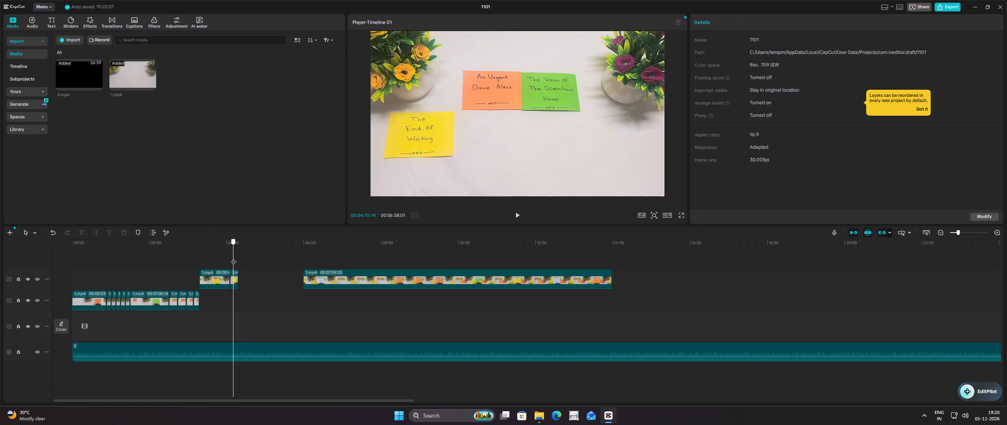
right_click(234, 277)
right_click(234, 277)
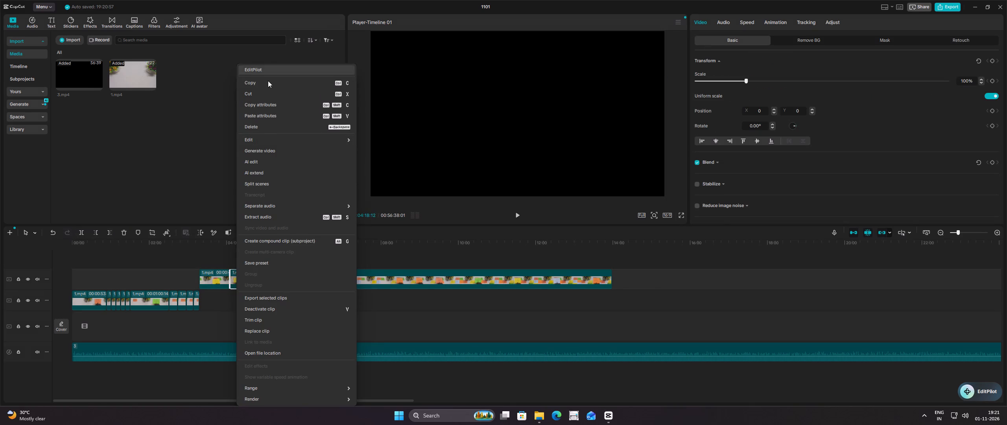
left_click(268, 87)
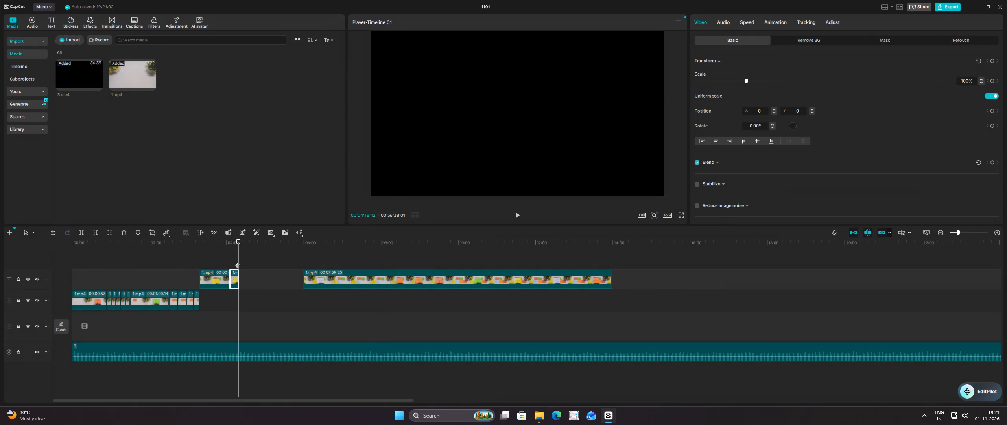
key("ctrl+v")
left_click(246, 262, "ctrl")
key("ctrl+v")
left_click(254, 259, "ctrl")
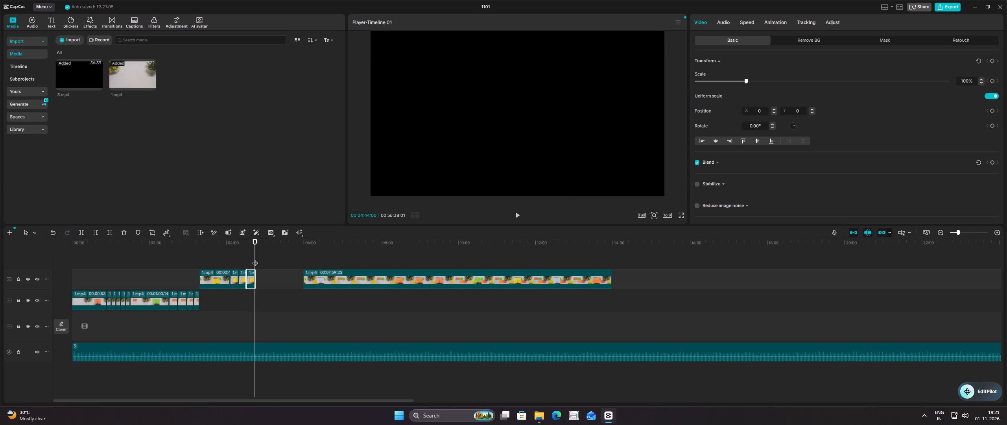
key("ctrl+v")
Move the yellow-note clip and its repeated pieces down onto the end of the lower video sequence.
left_click_drag(265, 261, 214, 281)
left_click_drag(214, 280, 216, 300)
left_click(216, 266)
left_click_drag(216, 266, 253, 269)
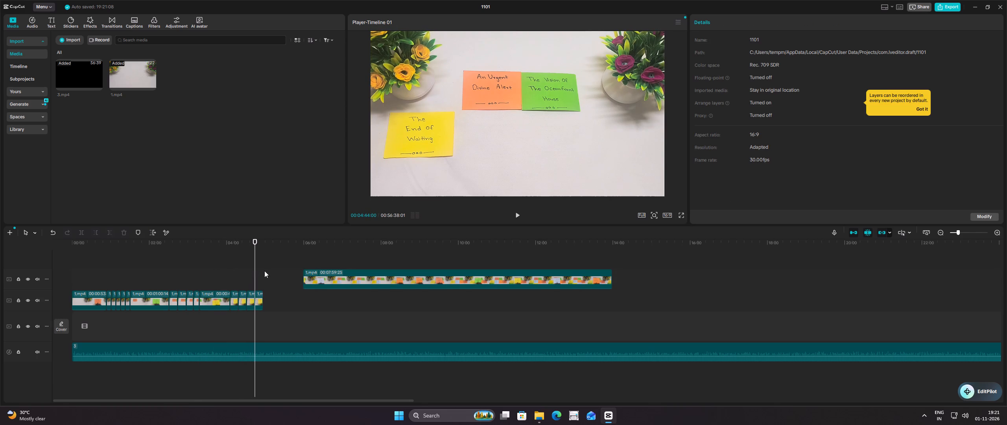
Split the remaining upper 1.mp4 clip at about 07:39, after the blue "Why You Were Chosen" note is placed.
left_click(306, 259)
left_click(306, 259)
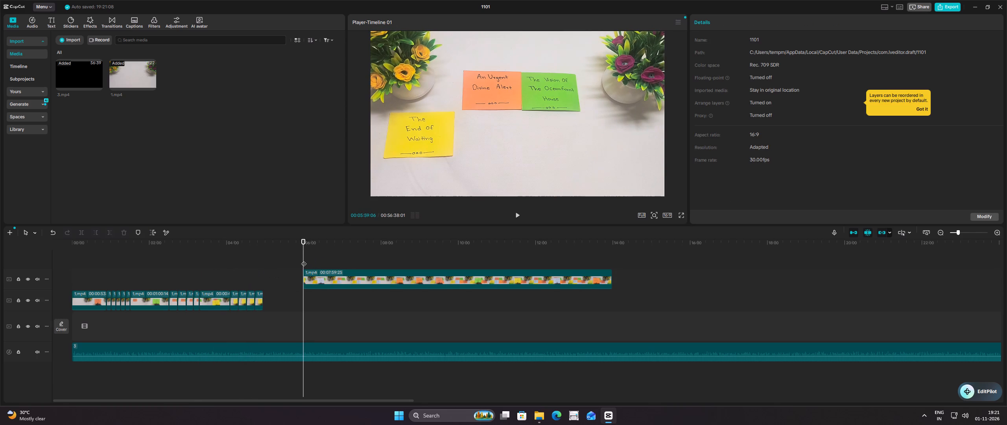
left_click_drag(304, 260, 351, 262)
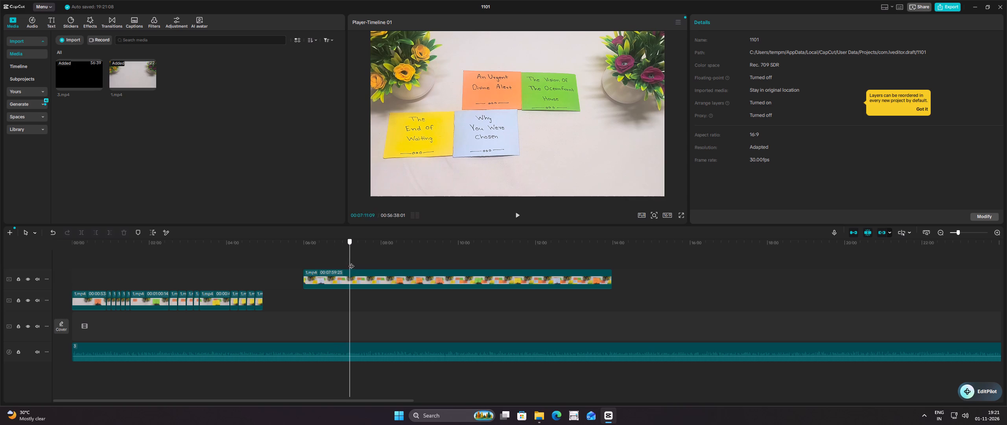
left_click_drag(351, 262, 368, 268)
left_click(363, 283)
left_click(79, 231)
Move the blue-note part to where the lower sequence ends and shift the remaining 1.mp4 clip further along the upper track.
left_click_drag(330, 273, 325, 276)
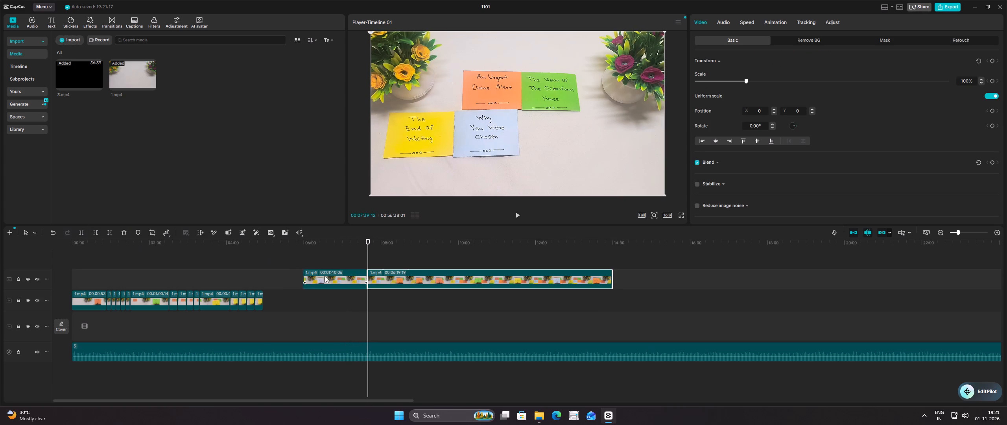
left_click_drag(325, 276, 290, 283)
left_click_drag(398, 283, 439, 282)
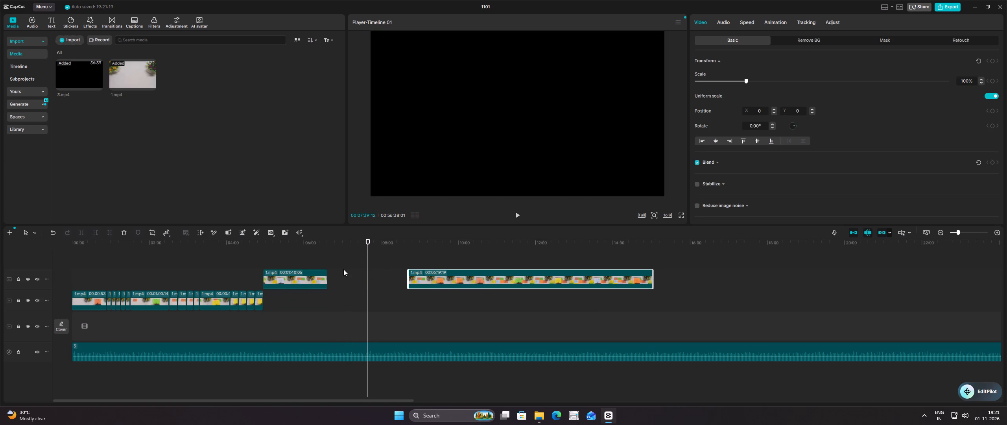
Split the moved blue-note clip at about 06:13, where the four notes lie without the hand.
left_click(276, 255)
left_click_drag(276, 255, 293, 259)
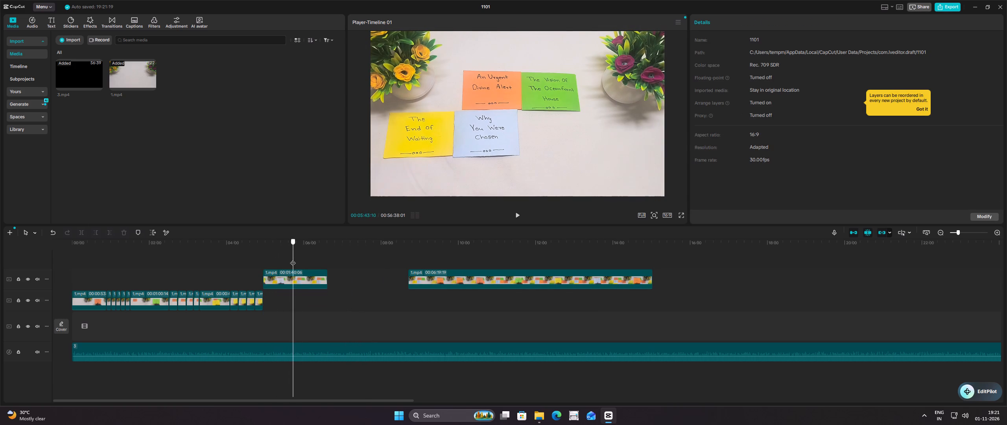
left_click_drag(293, 259, 313, 259)
left_click(311, 284)
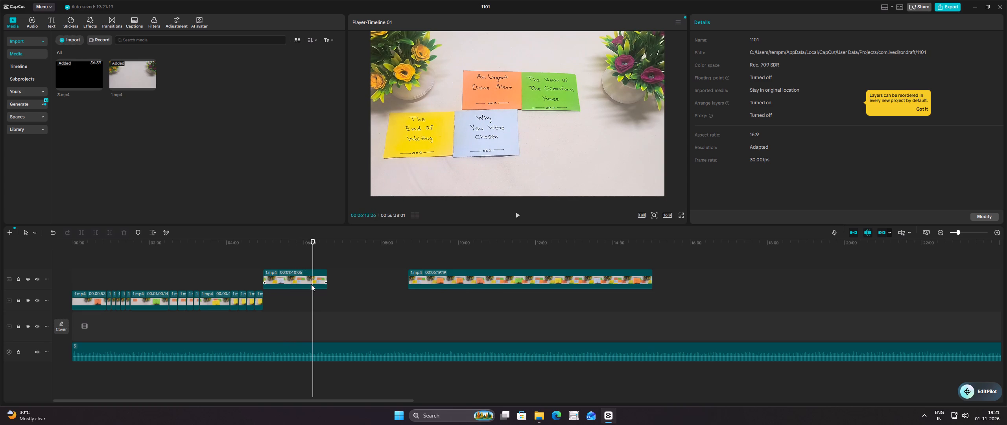
left_click(80, 234)
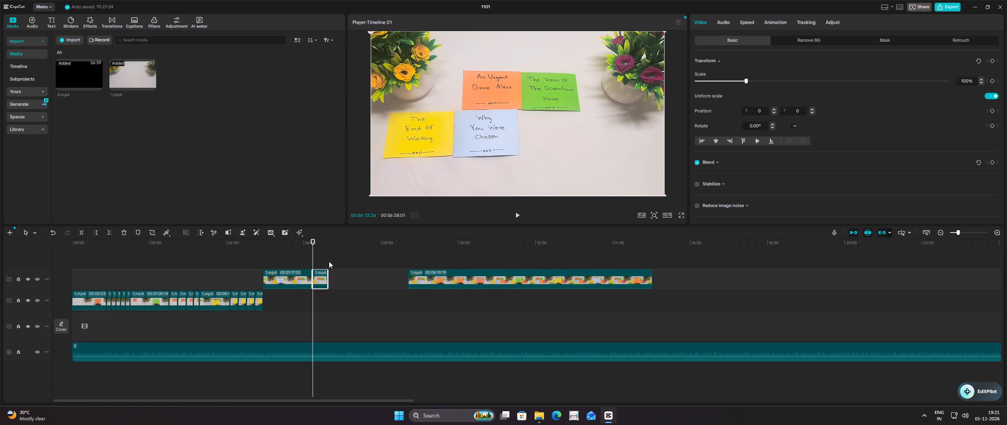
Copy the hand-free four-note piece and paste two copies end to end after it on the upper track.
double_click(317, 259)
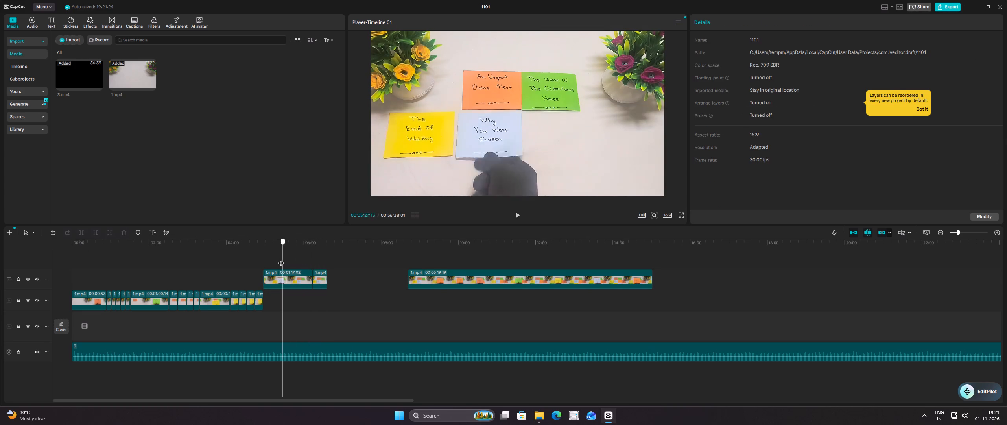
right_click(322, 277)
right_click(322, 277)
right_click(322, 277)
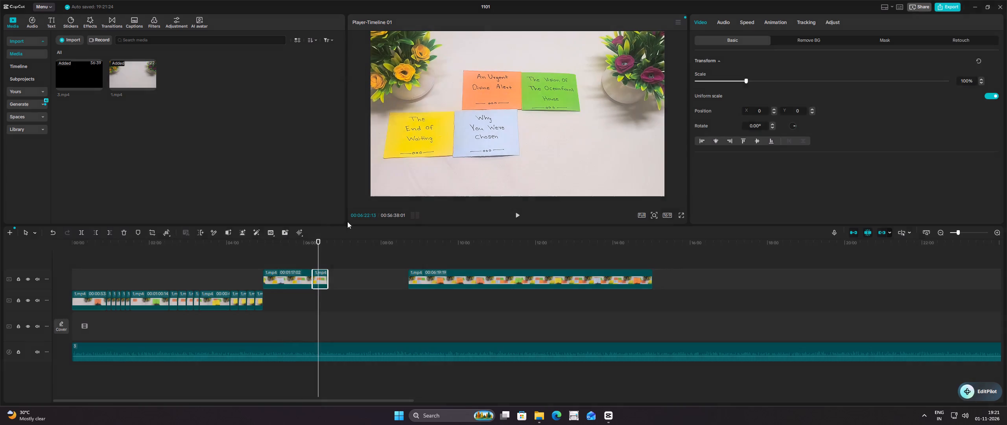
left_click(368, 78)
left_click(327, 253)
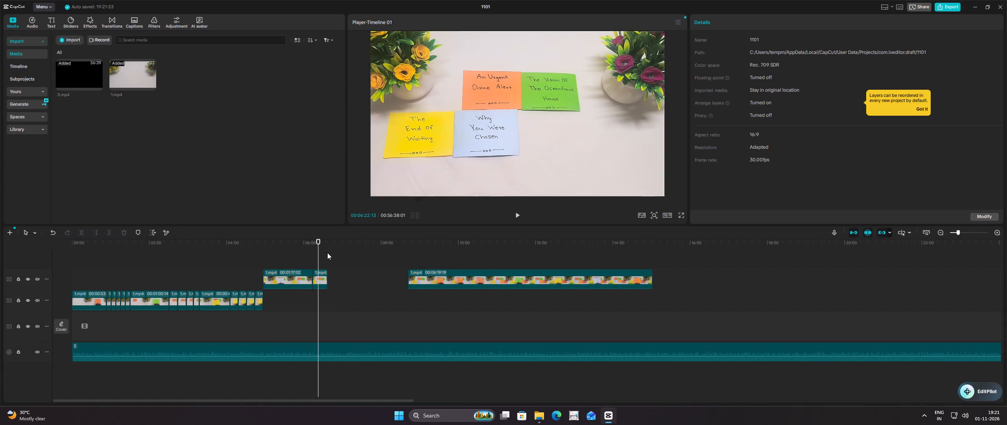
key("ctrl+v")
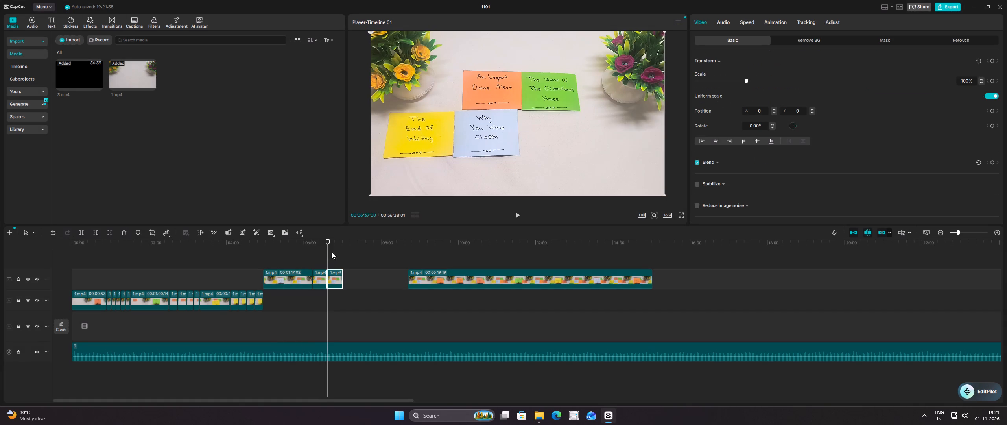
left_click(343, 257, "ctrl")
key("ctrl+v")
Move the blue-note clip and its repeated pieces down onto the end of the lower video sequence.
left_click_drag(368, 257, 306, 281)
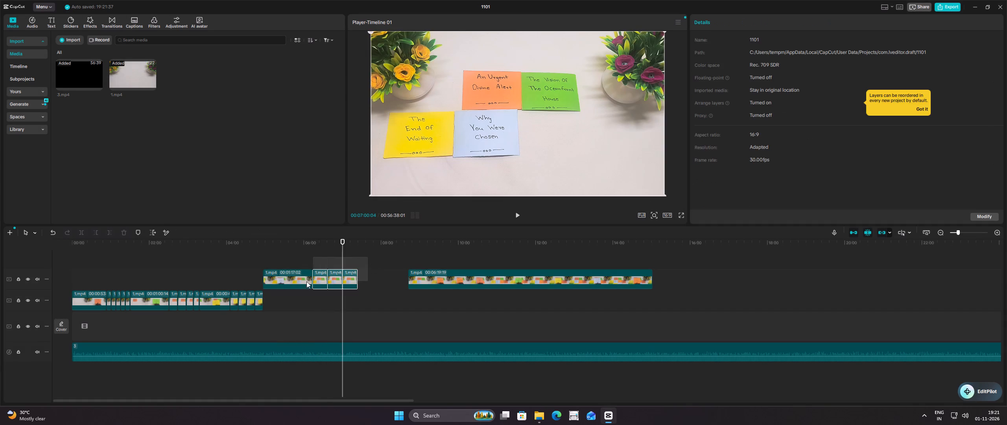
left_click_drag(306, 281, 295, 282)
left_click_drag(293, 282, 294, 301)
Trim the end of the last blue-note piece so it finishes at about 07:15.
left_click(295, 275)
left_click_drag(295, 275, 305, 275)
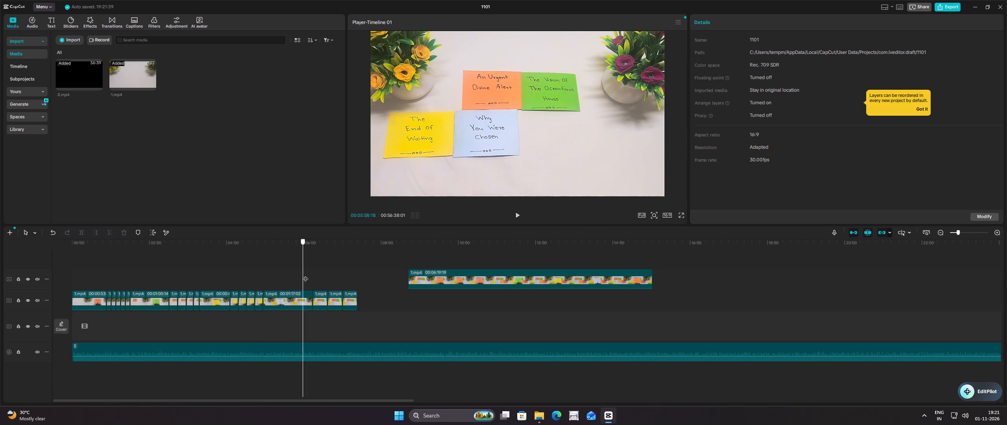
left_click_drag(305, 275, 329, 276)
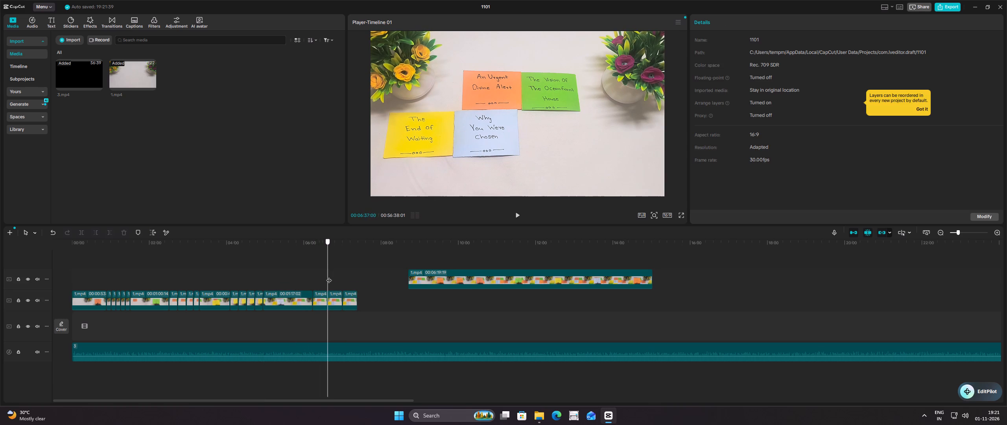
left_click_drag(329, 276, 350, 279)
left_click(355, 296)
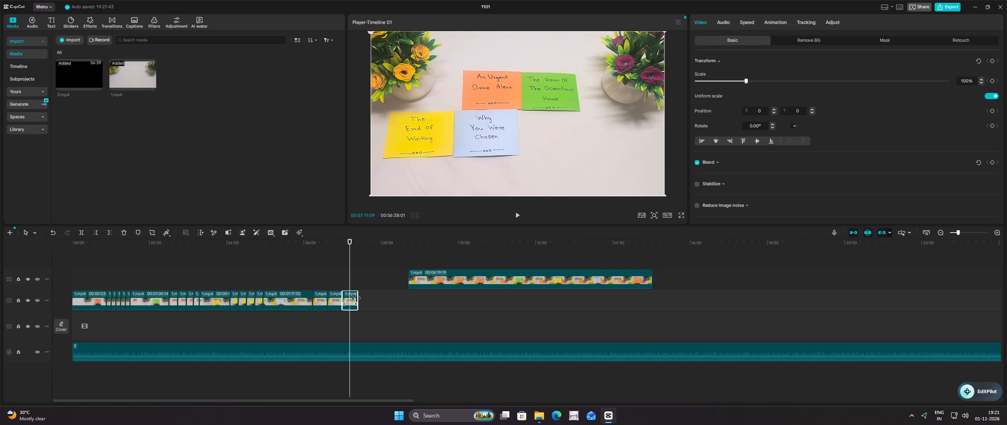
left_click_drag(356, 298, 352, 298)
Trim the end of the second-to-last blue-note piece to about 06:54 and close the gap before the last piece.
left_click(335, 281)
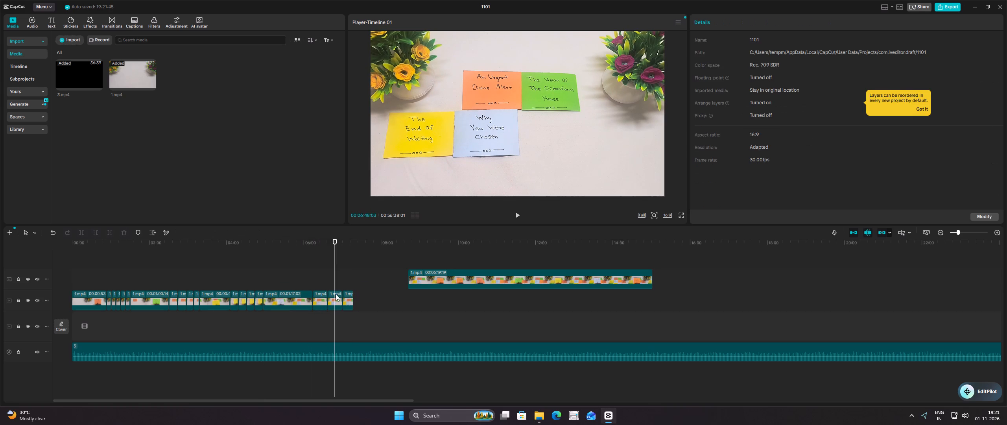
left_click(336, 294)
left_click_drag(342, 297, 337, 297)
left_click(328, 274)
right_click(340, 297)
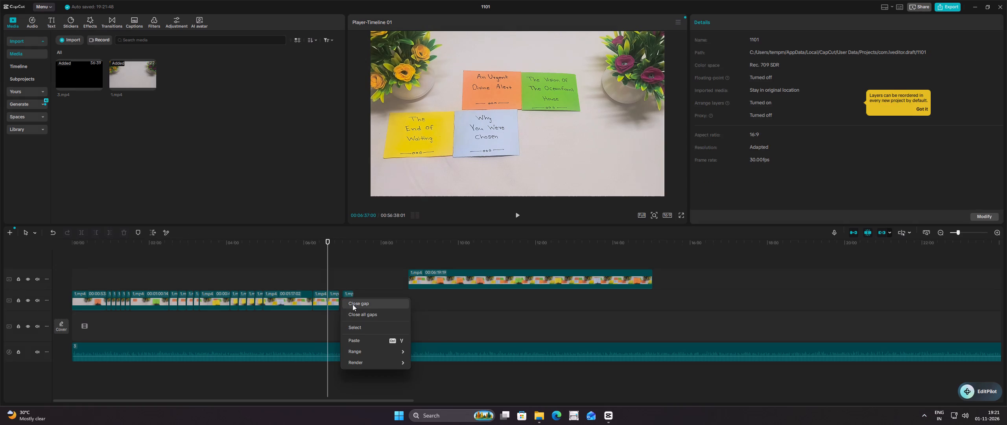
left_click(352, 304)
Extend the end of the last blue-note piece so it finishes at about 07:15.
left_click(347, 296)
left_click(350, 298)
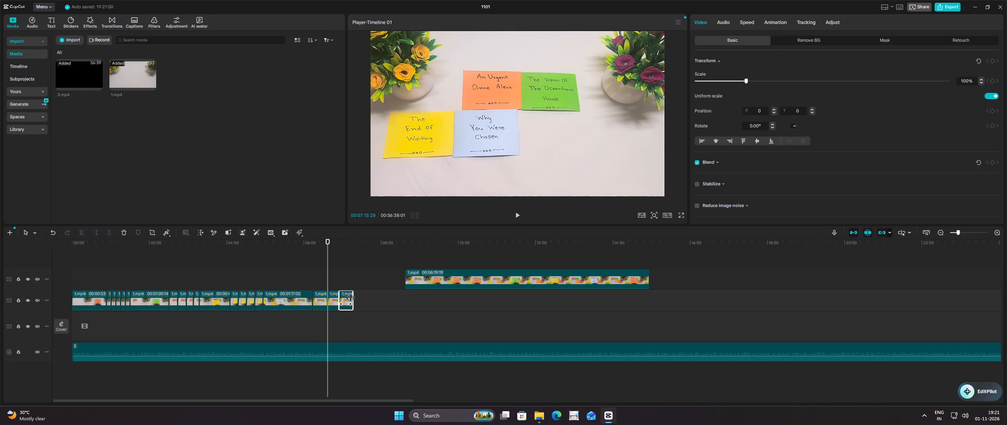
left_click(343, 284)
left_click_drag(343, 279, 350, 279)
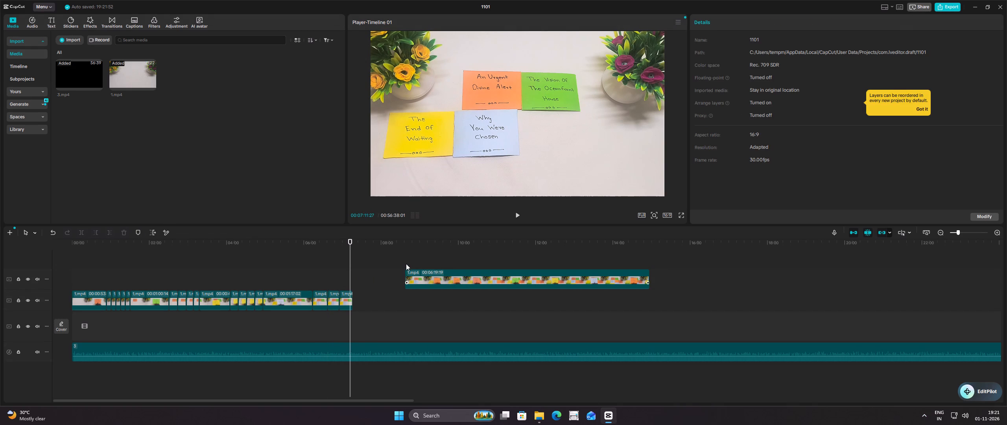
Split the remaining upper 1.mp4 clip at about 09:47, after the orange "The Billionaire Family's Hidden Secret" note is placed.
left_click(406, 263)
left_click_drag(406, 263, 439, 268)
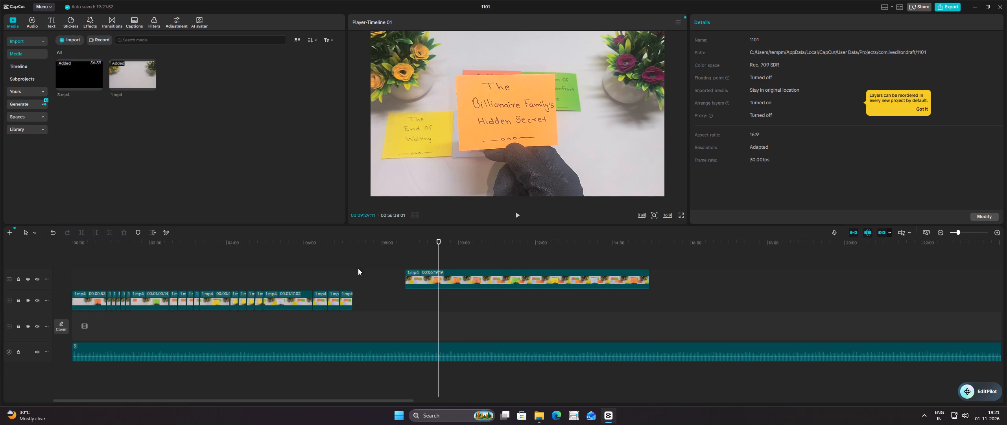
double_click(345, 268)
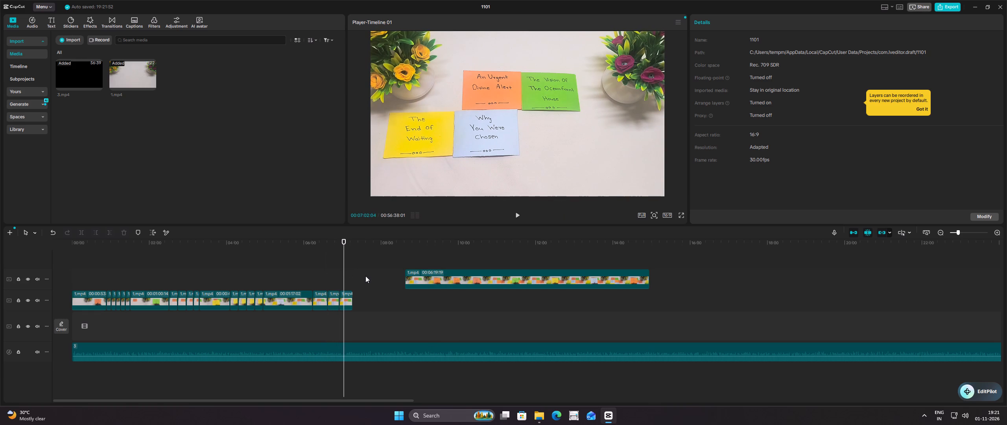
left_click(402, 254)
left_click(405, 254)
left_click_drag(408, 254, 407, 254)
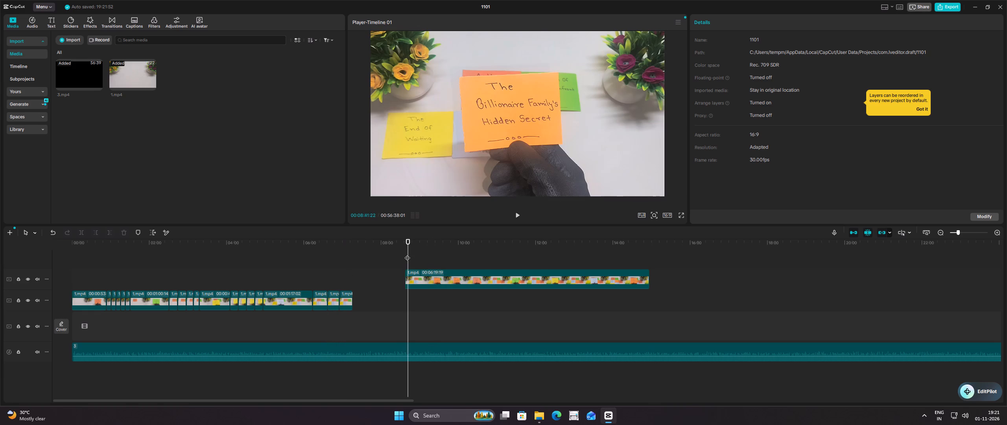
left_click_drag(407, 254, 404, 254)
left_click_drag(404, 254, 448, 262)
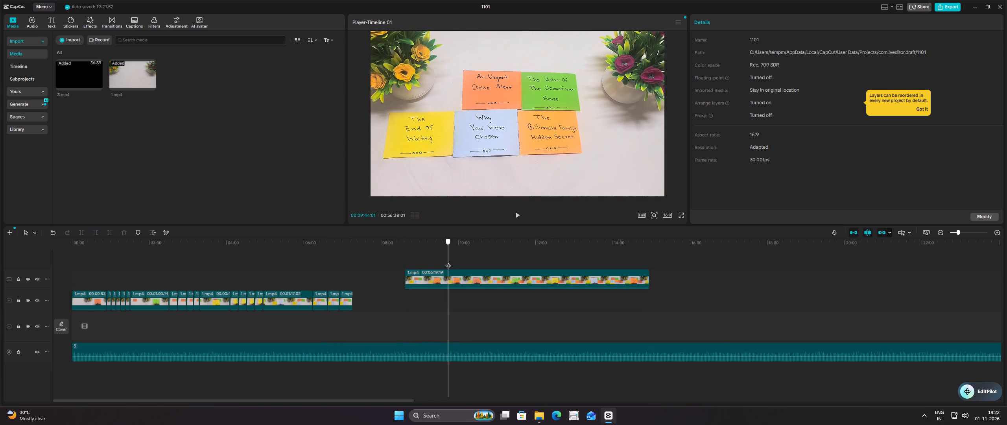
left_click_drag(448, 262, 450, 262)
left_click(448, 275)
left_click(81, 233)
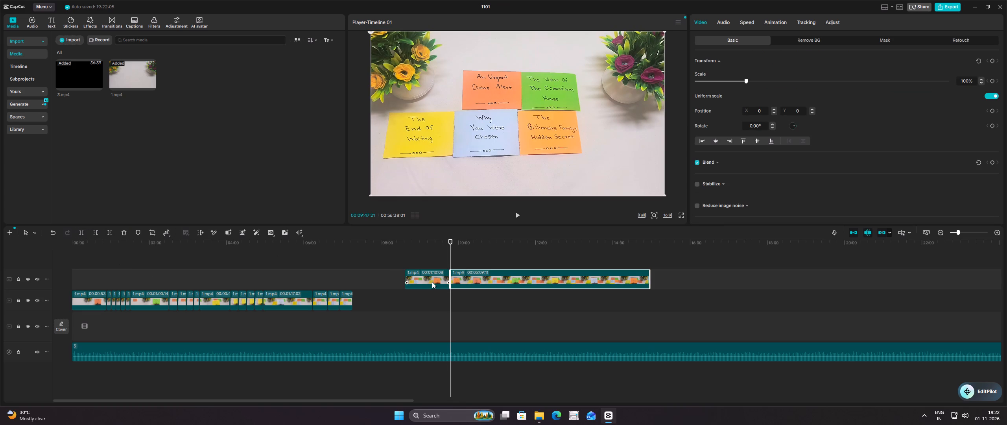
Move the second orange-note part to where the lower sequence ends and shift the remaining 1.mp4 clip further along the upper track.
left_click_drag(432, 282, 380, 285)
left_click_drag(484, 281, 539, 280)
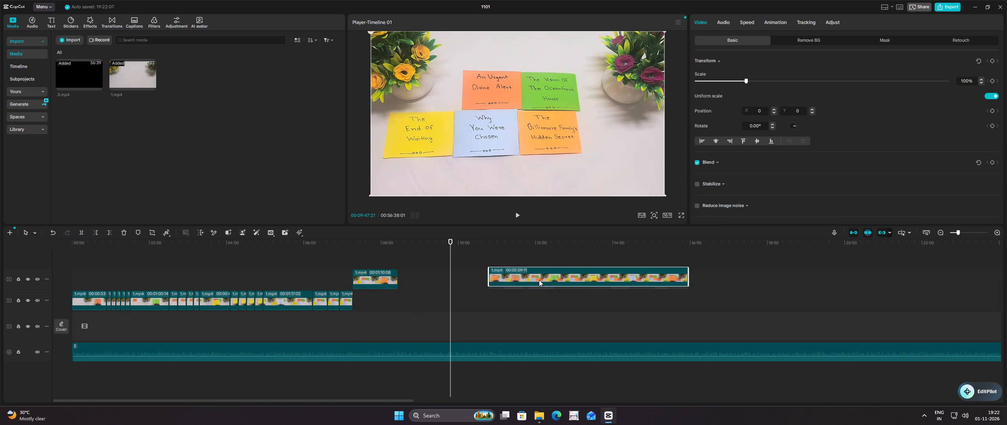
left_click_drag(539, 280, 575, 282)
Split the moved orange-note clip at about 08:14, where the five notes lie without the hand.
left_click(370, 258)
left_click_drag(370, 258, 386, 258)
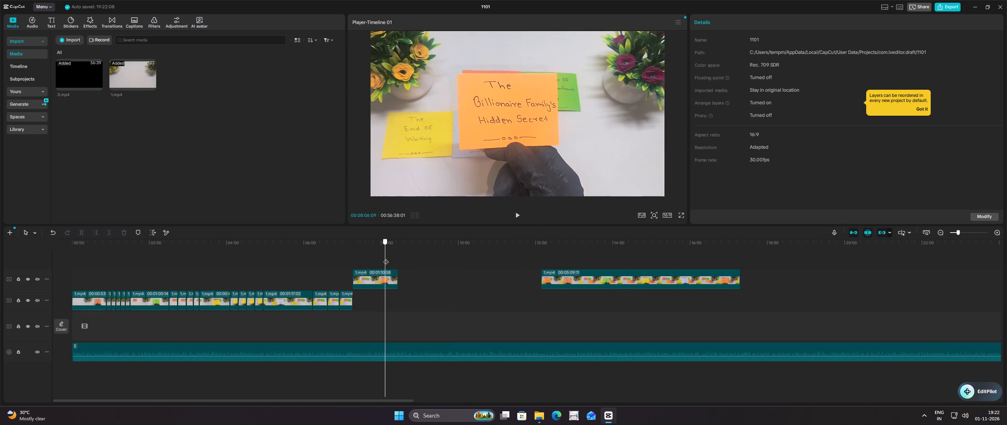
left_click_drag(386, 258, 391, 258)
left_click(388, 272)
left_click(85, 230)
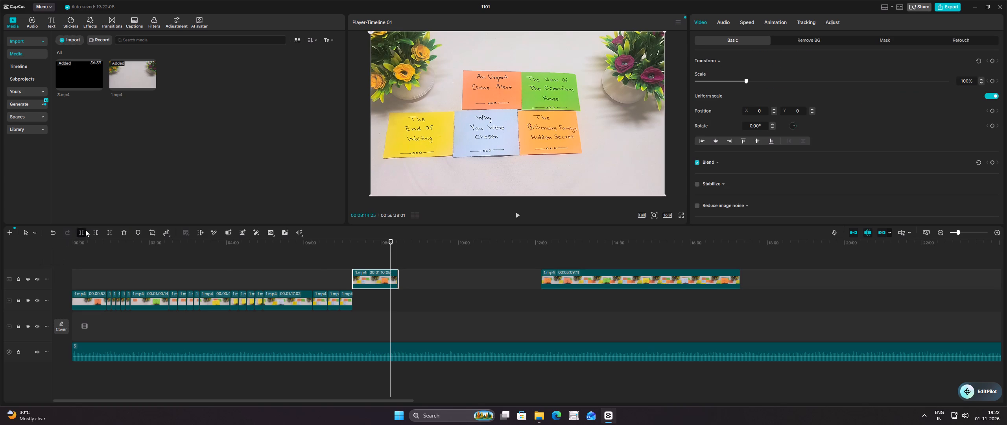
Copy the short hand-free five-note piece and paste four copies end to end after it, starting at about 08:24.
double_click(394, 261)
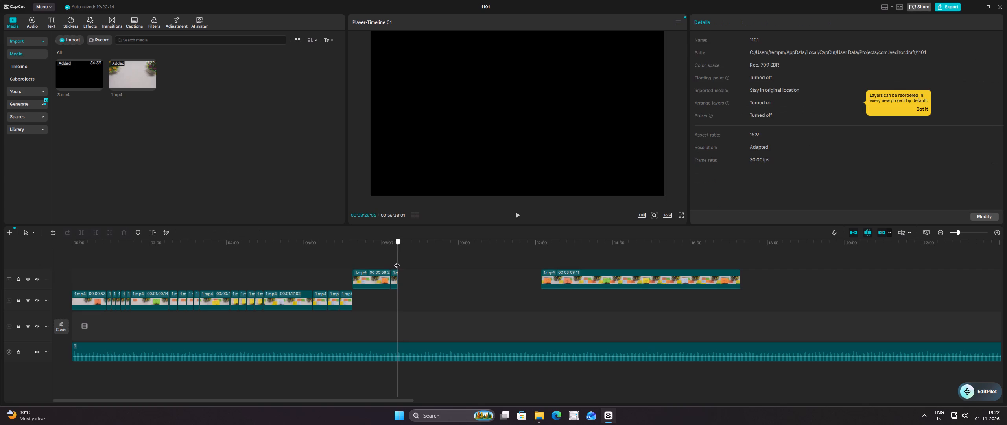
right_click(394, 275)
left_click(444, 82)
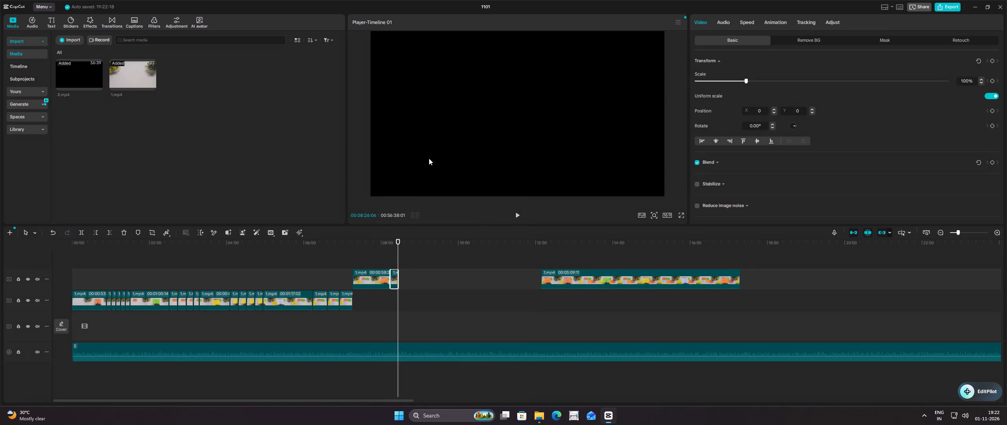
key("ctrl+v")
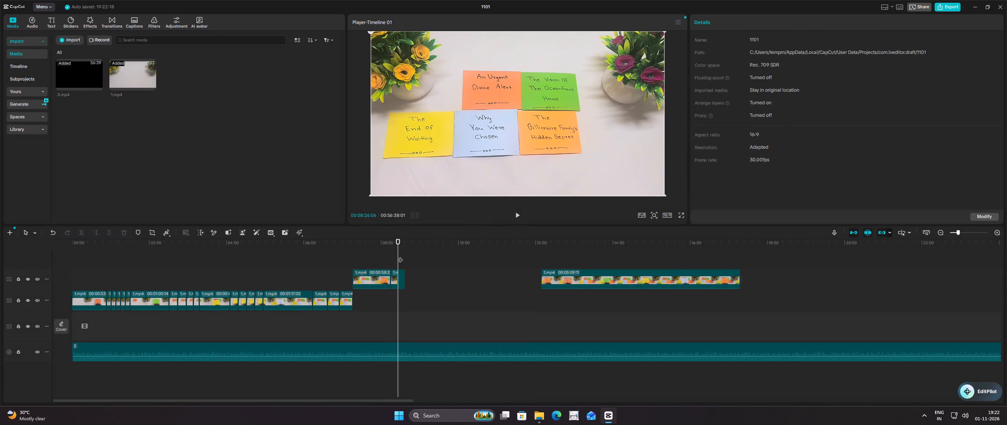
left_click(407, 257, "ctrl")
key("ctrl+v")
left_click(413, 259, "ctrl")
key("ctrl+v")
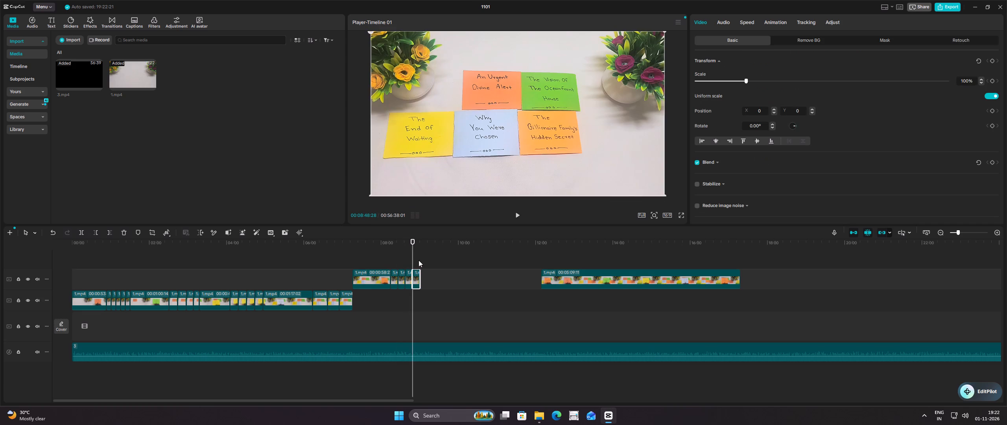
left_click(419, 260, "ctrl")
key("ctrl+v")
Move the "The Billionaire Family's Hidden Secret" clip and all its repeated pieces down onto the end of the lower sequence.
left_click_drag(434, 261, 375, 283)
left_click_drag(374, 282, 377, 306)
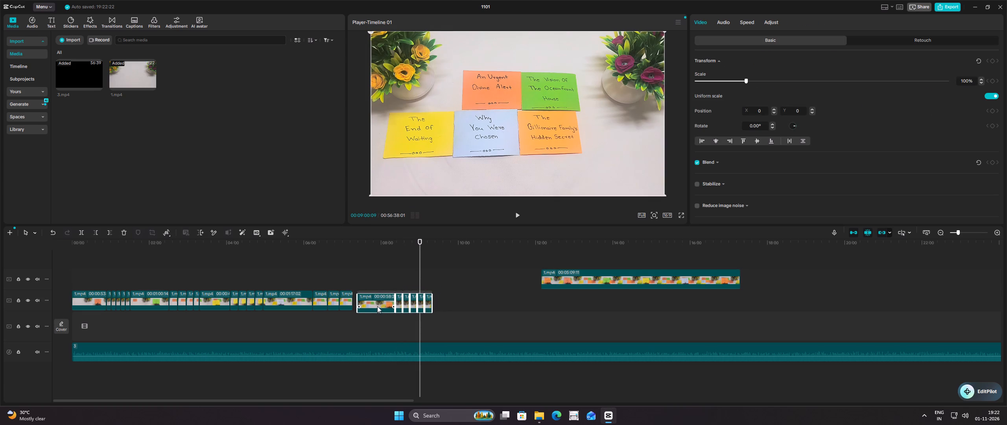
left_click_drag(377, 306, 372, 307)
Delete the last repeated five-note piece from the end of the lower sequence.
triple_click(373, 271)
left_click_drag(374, 270, 411, 272)
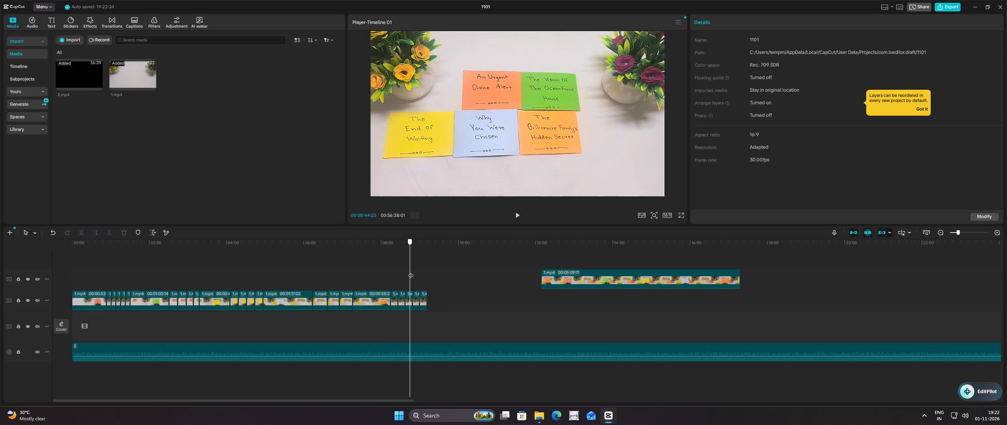
left_click_drag(411, 272, 411, 272)
left_click(424, 296)
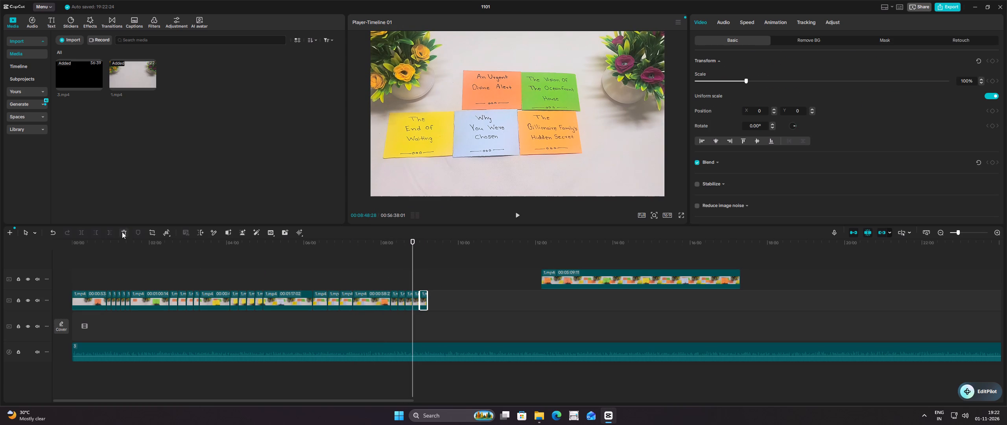
left_click(122, 232)
left_click(382, 282)
left_click_drag(384, 275, 413, 276)
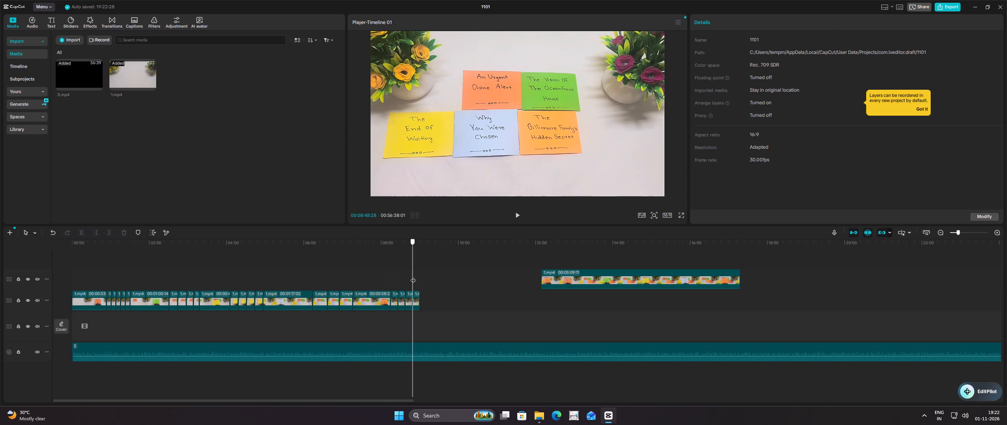
left_click_drag(413, 276, 417, 277)
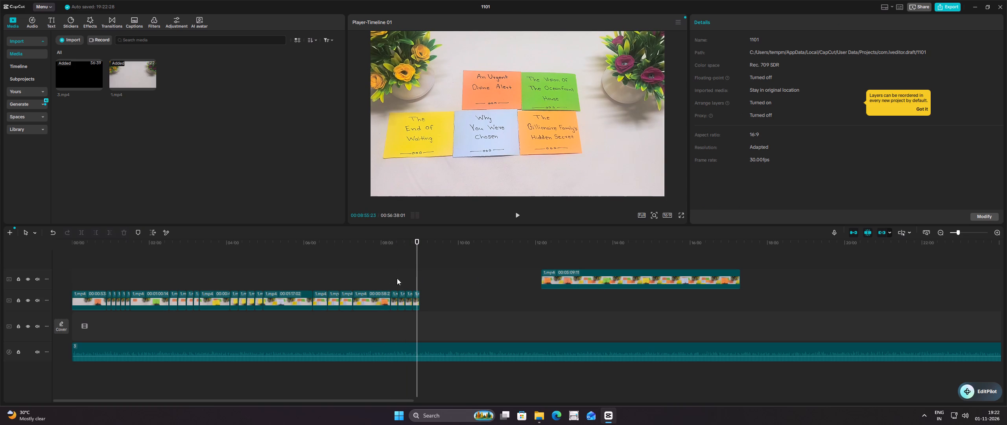
left_click(385, 272)
left_click_drag(385, 272, 417, 273)
Split the upper 1.mp4 clip at about 13:15, after "Recognizing Angelic Signs" is placed, and move the first part to the lower sequence's end.
left_click(542, 258)
left_click_drag(542, 258, 572, 262)
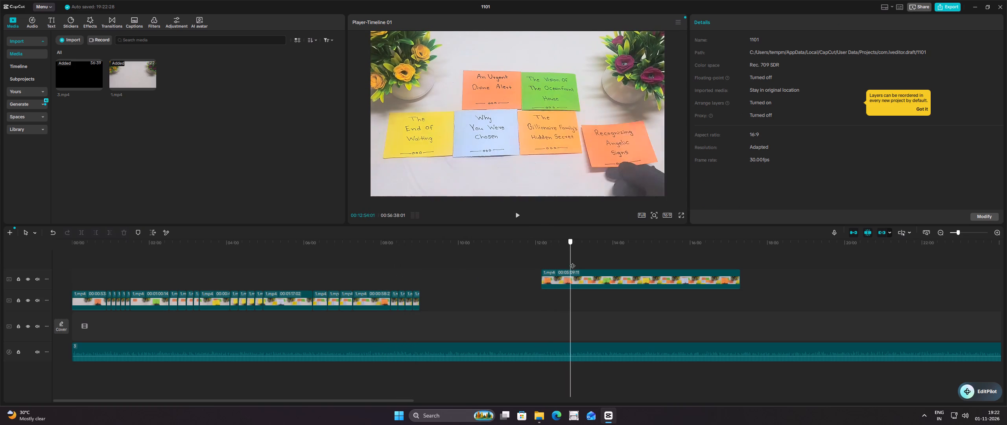
left_click_drag(572, 262, 586, 266)
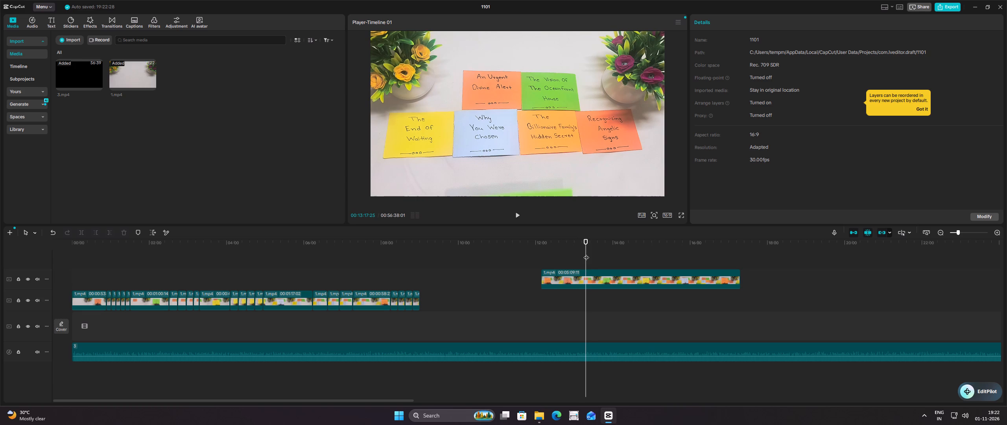
left_click(586, 253)
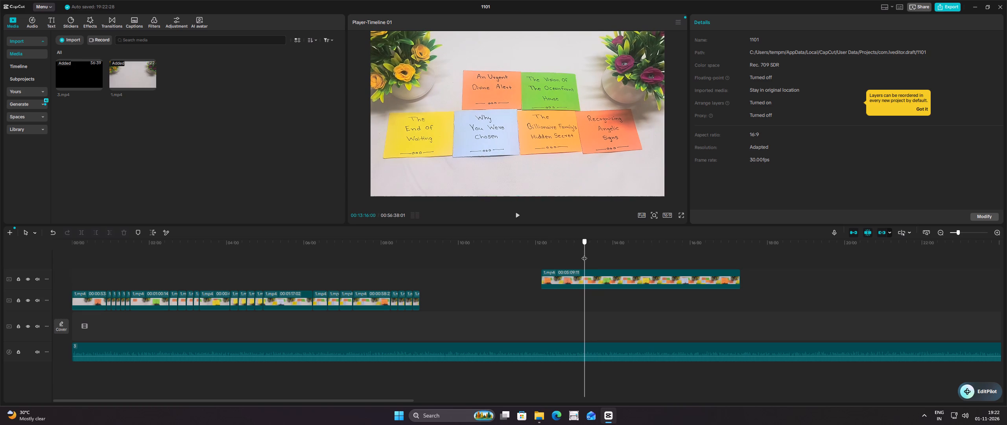
left_click(579, 275)
left_click(85, 235)
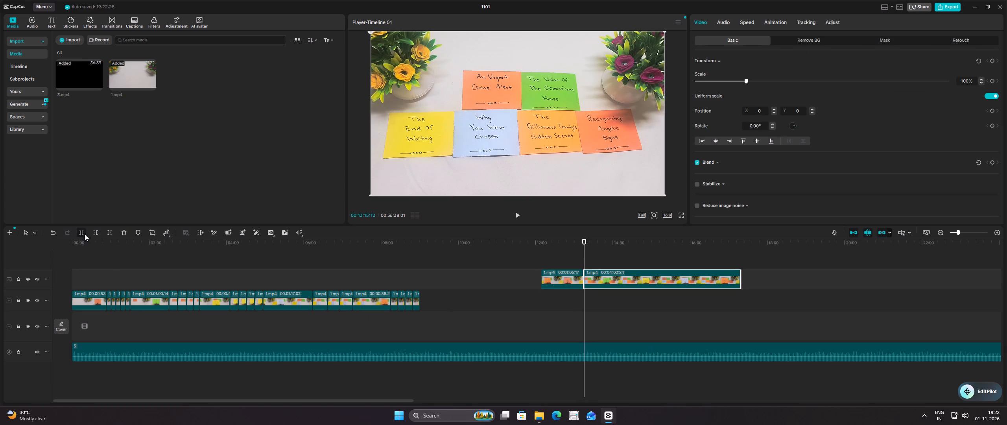
left_click_drag(570, 277, 450, 276)
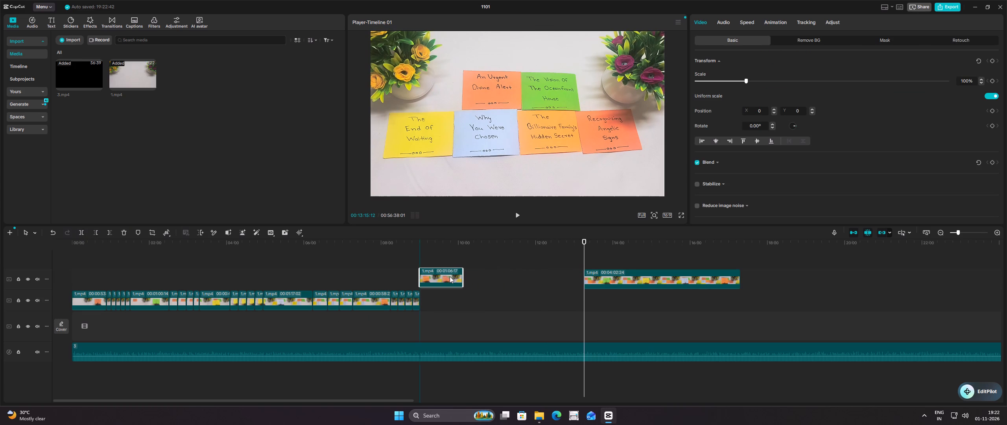
Split the moved "Recognizing Angelic Signs" clip at about 09:53, where the six notes lie without the hand.
left_click(438, 254)
left_click_drag(438, 254, 449, 258)
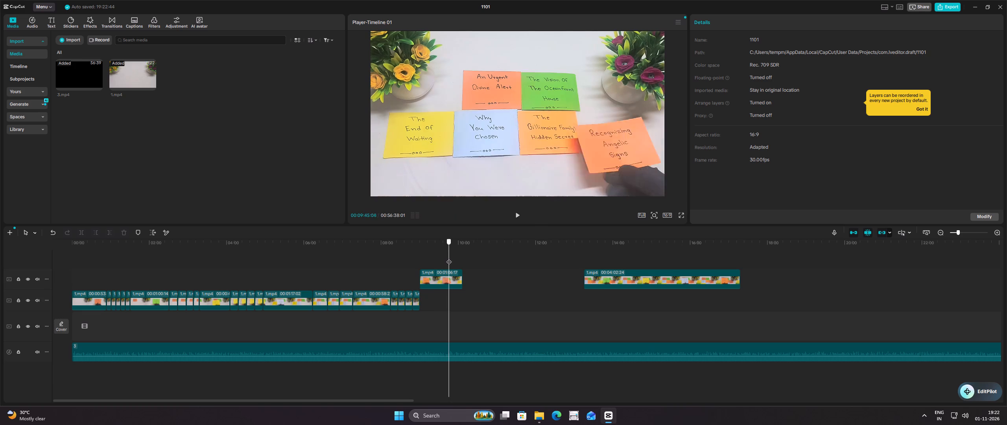
left_click_drag(449, 258, 458, 260)
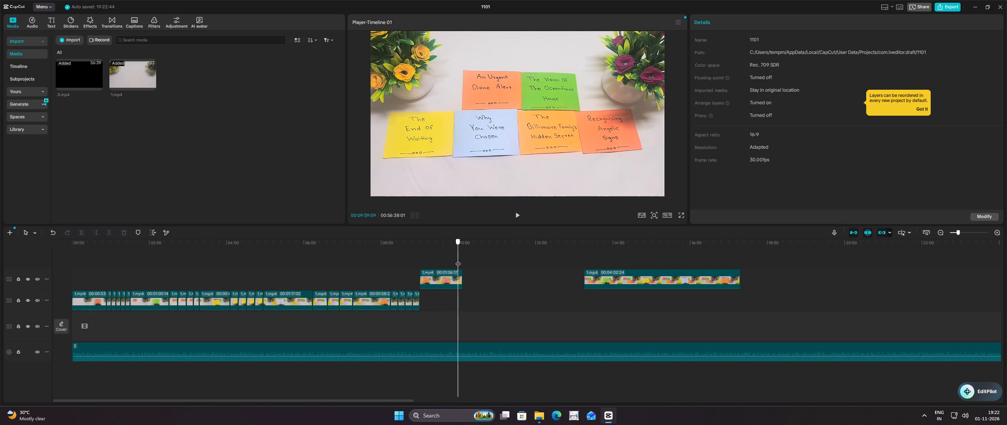
left_click_drag(458, 260, 454, 260)
left_click(454, 275)
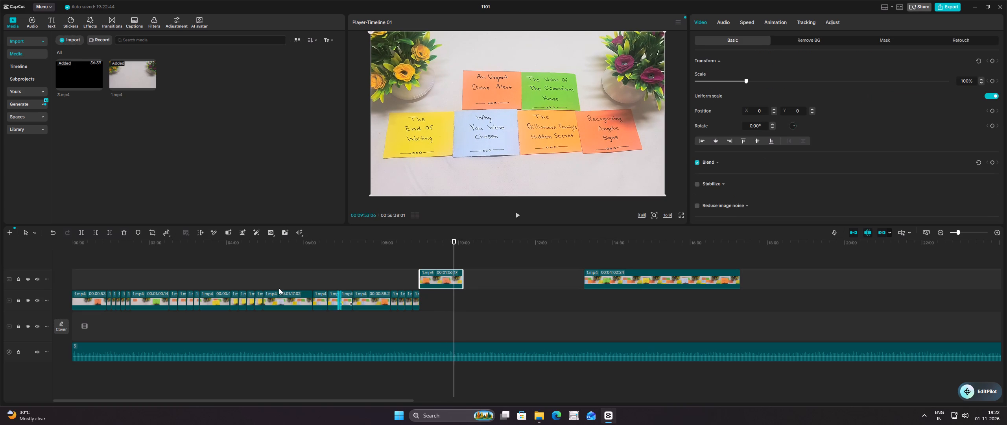
left_click(80, 233)
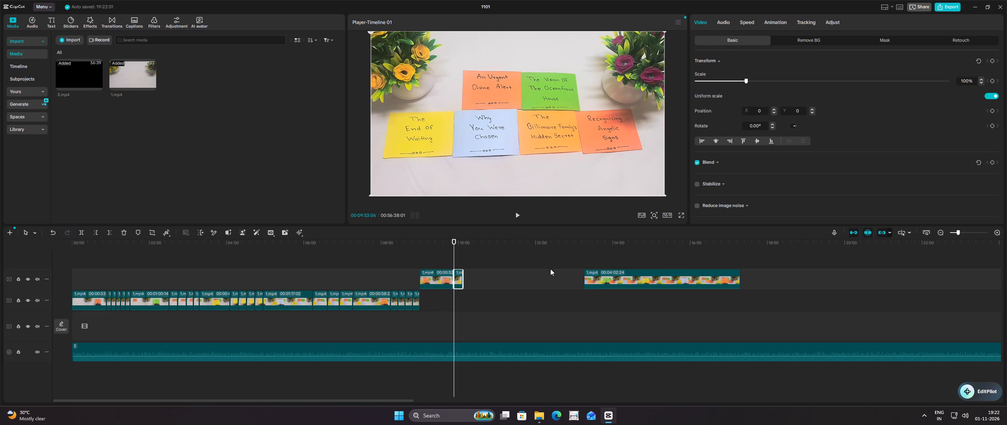
Copy the short hand-free six-note piece and paste three copies end to end after it on the upper track.
left_click(460, 261)
double_click(457, 261)
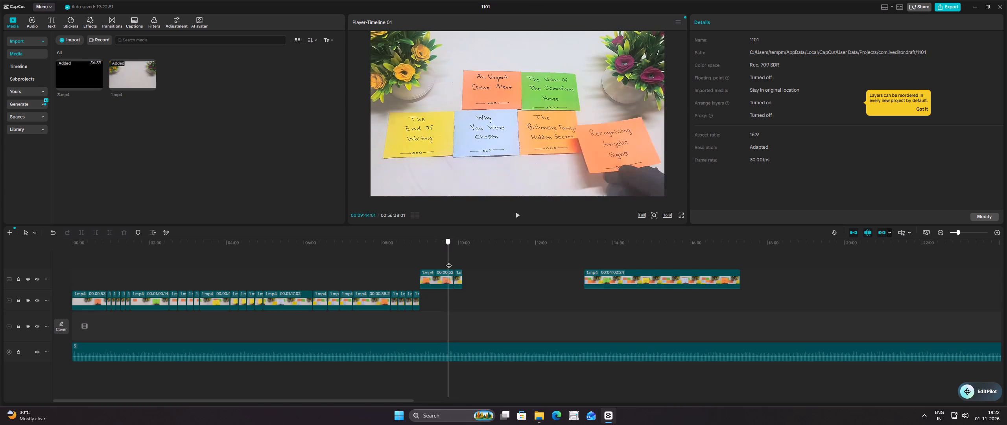
right_click(461, 278)
double_click(511, 79)
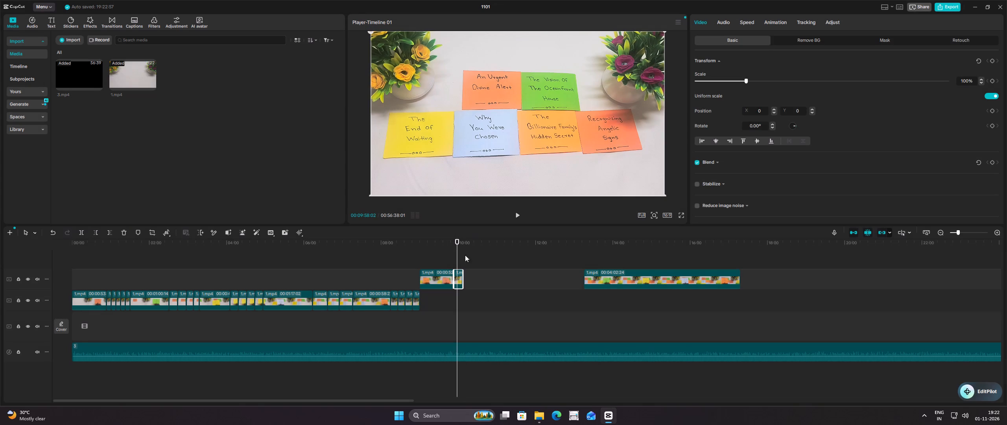
left_click(464, 259)
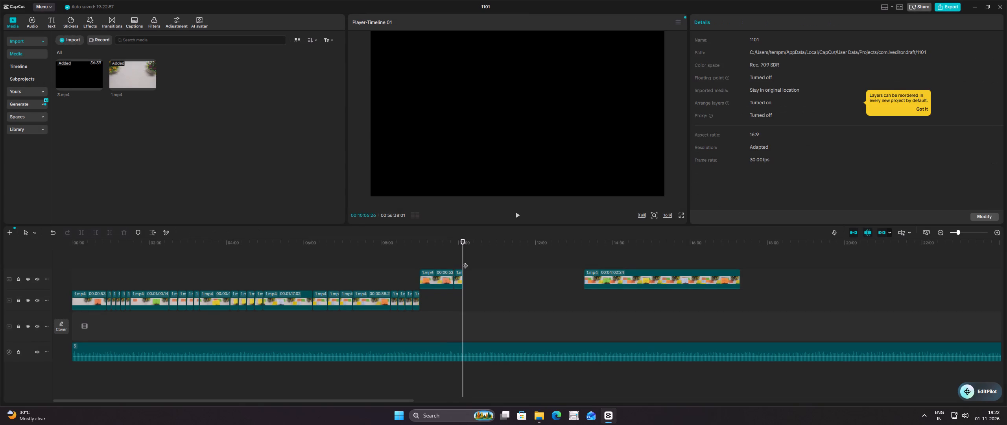
key("ctrl+v")
left_click(472, 260, "ctrl")
key("ctrl+v")
left_click(481, 260, "ctrl")
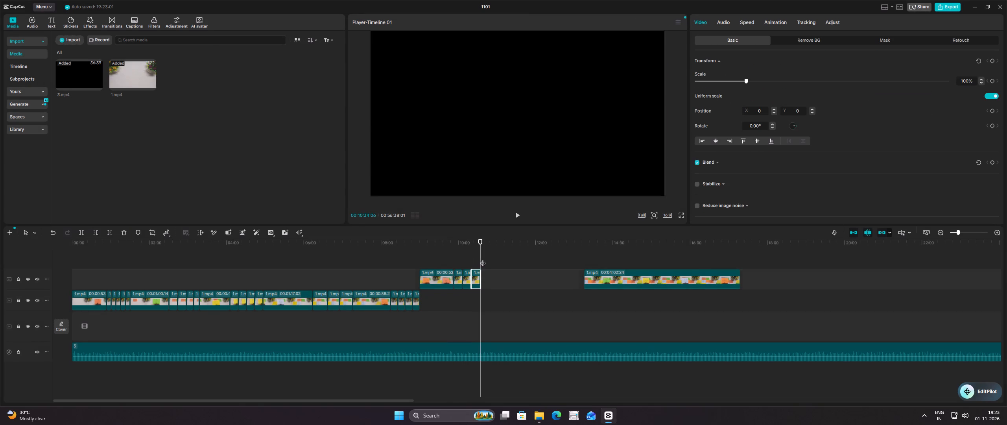
key("ctrl+v")
Move the "Recognizing Angelic Signs" clip and all its repeated pieces down onto the end of the lower sequence.
left_click(494, 258)
left_click(496, 258)
left_click_drag(509, 256, 450, 278)
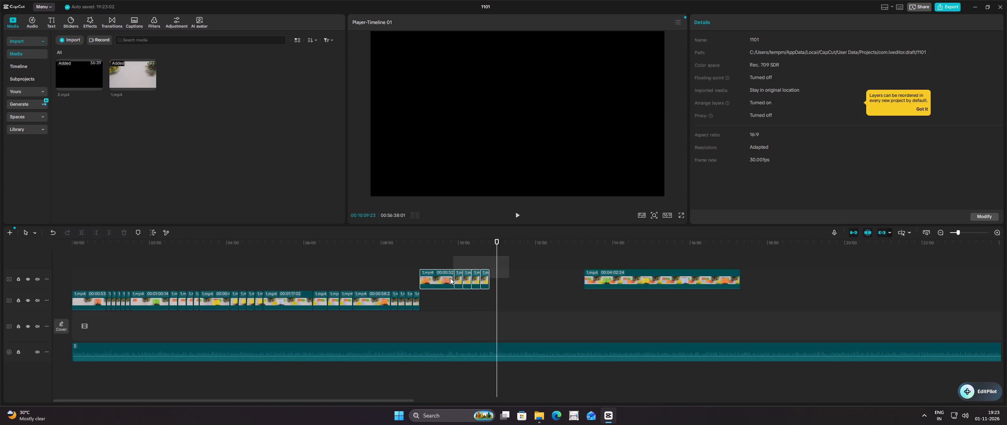
left_click_drag(450, 278, 446, 278)
left_click_drag(443, 278, 442, 299)
left_click(440, 273)
left_click_drag(440, 273, 448, 272)
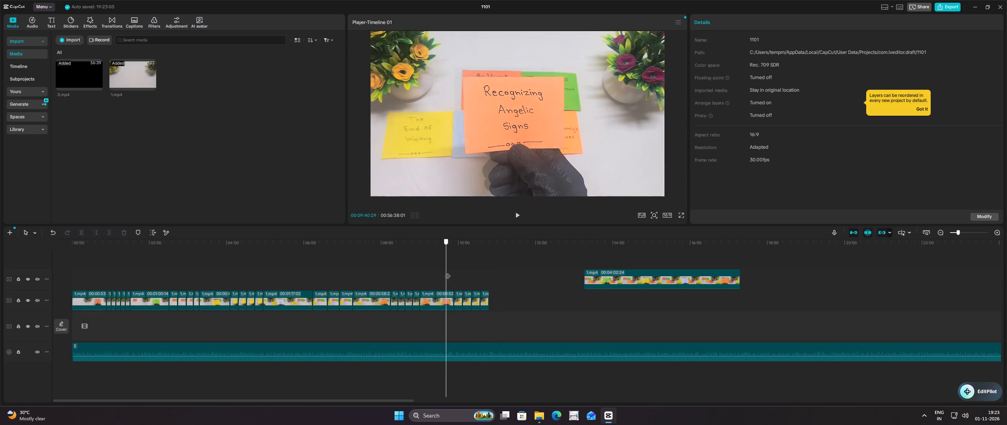
left_click_drag(448, 272, 487, 273)
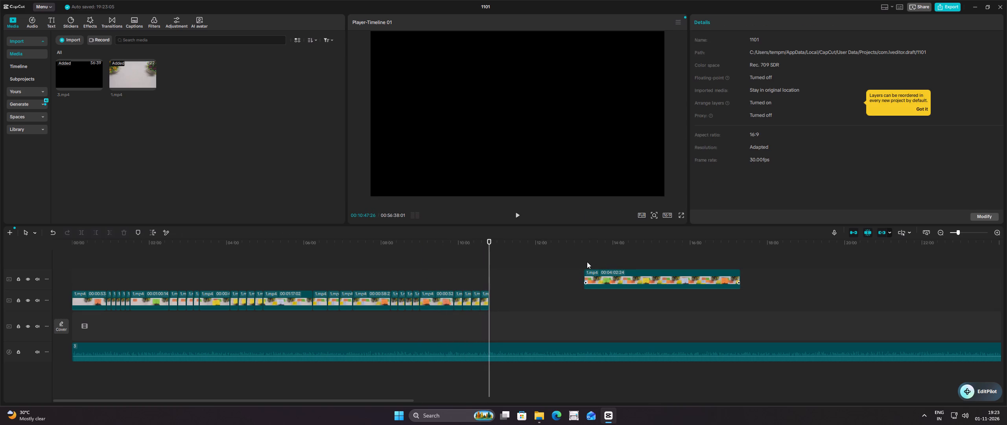
left_click(586, 262)
left_click(462, 277)
left_click_drag(464, 271, 481, 273)
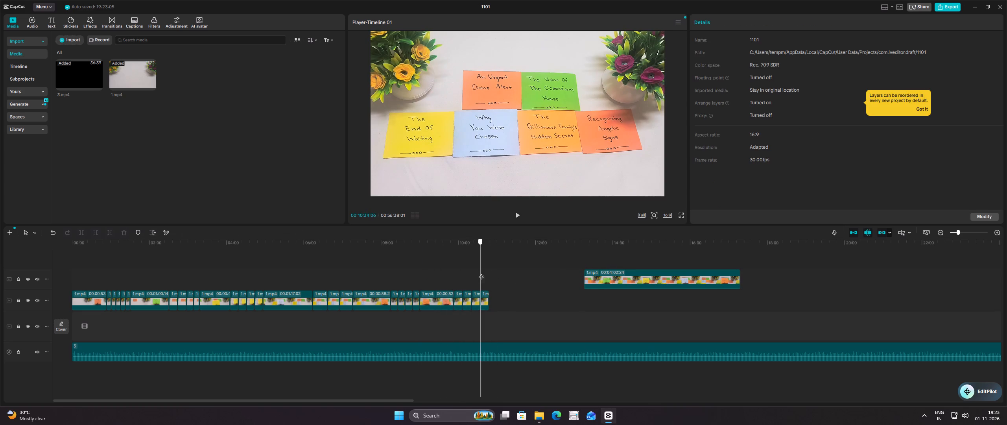
left_click_drag(481, 273, 485, 273)
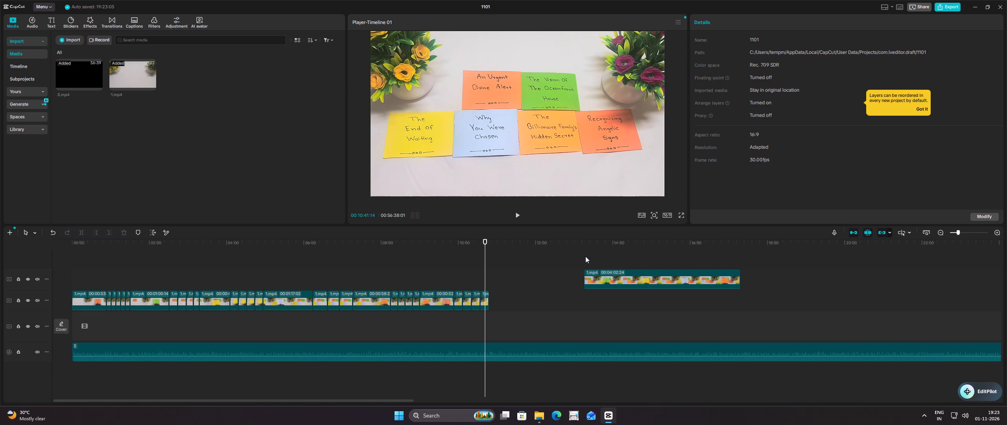
Split the upper 1.mp4 clip at about 14:14, after the lower green note is placed, and move the first part to the lower sequence's end.
left_click(585, 256)
left_click_drag(585, 256, 623, 259)
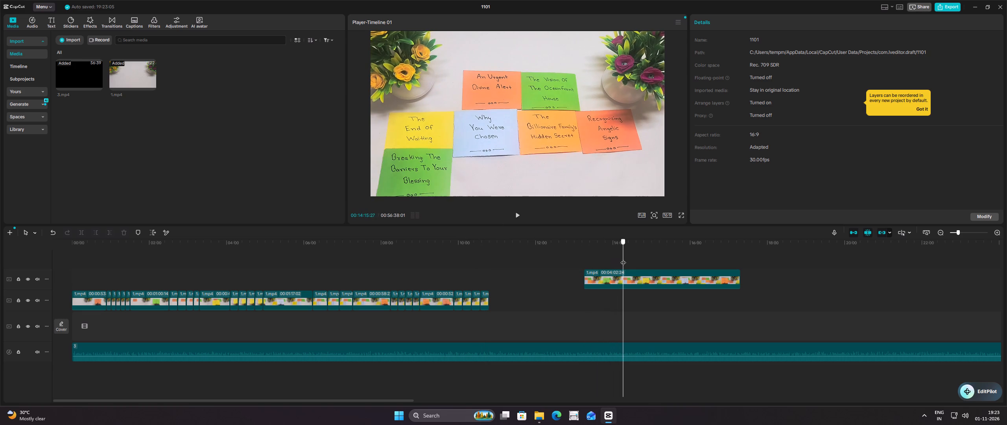
left_click_drag(623, 259, 622, 261)
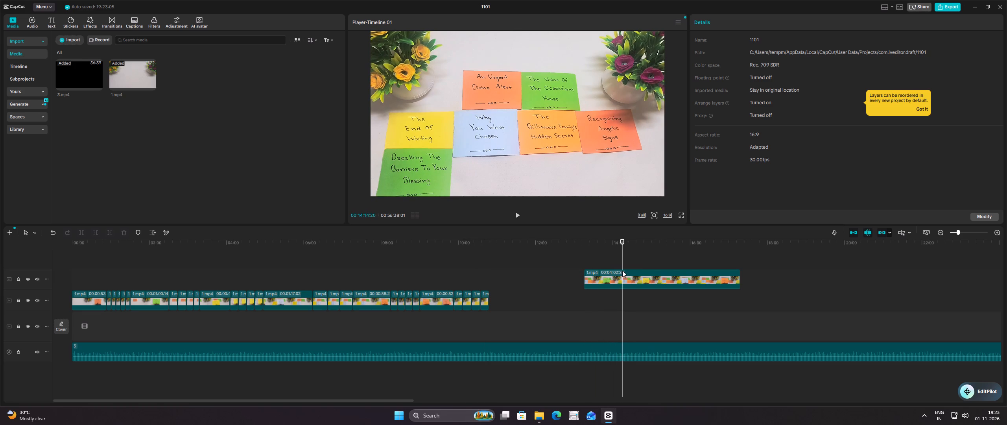
left_click(622, 272)
left_click(82, 235)
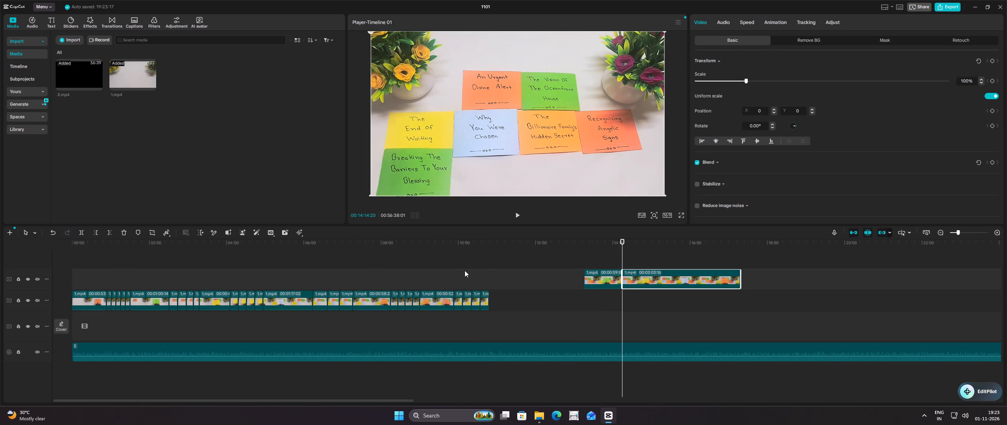
left_click_drag(603, 277, 507, 279)
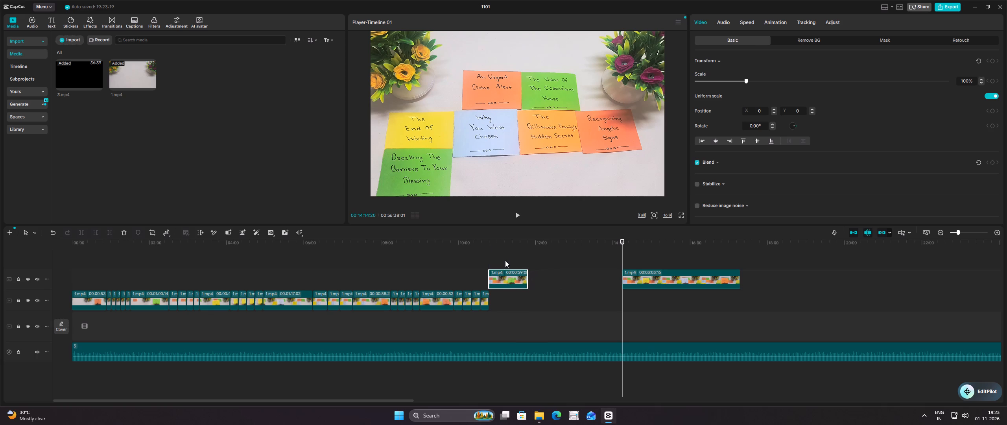
Split the moved green-note clip at about 11:37, where the seven notes lie without the hand.
left_click(505, 257)
left_click_drag(505, 257, 521, 259)
left_click(519, 281)
left_click(81, 231)
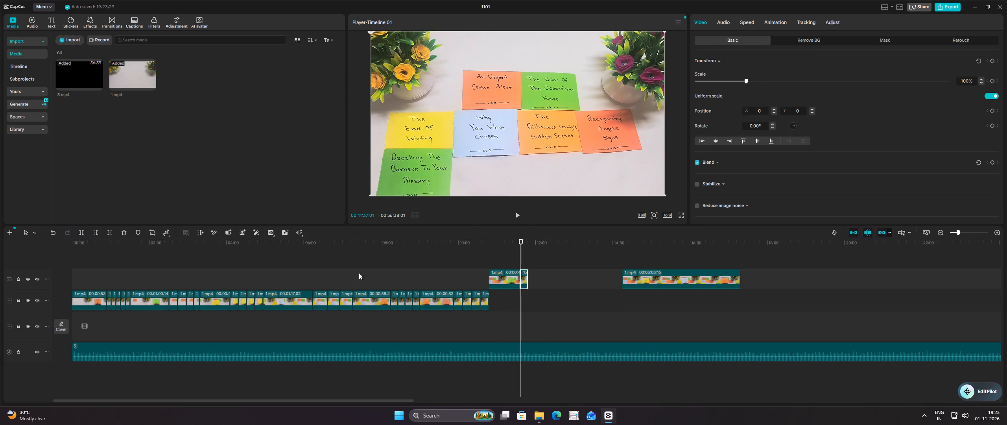
Copy the short hand-free seven-note piece and paste four copies end to end after it on the upper track.
left_click(524, 257)
left_click(525, 256)
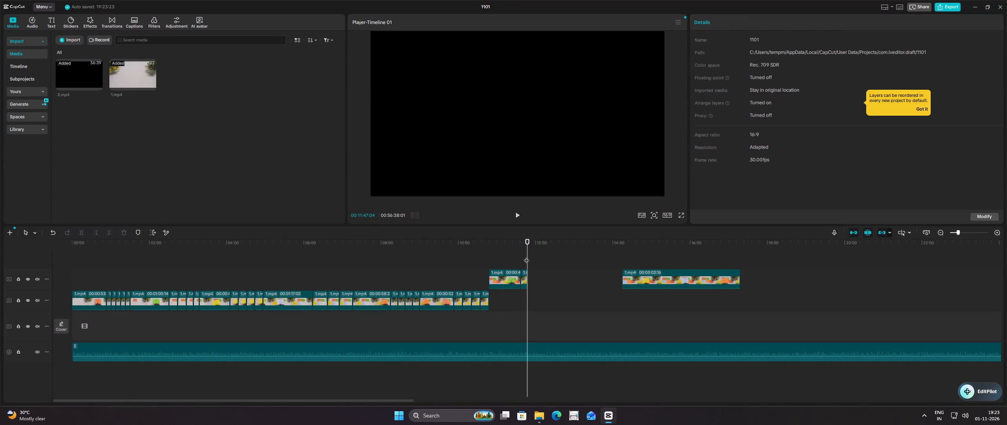
right_click(523, 274)
left_click(570, 84)
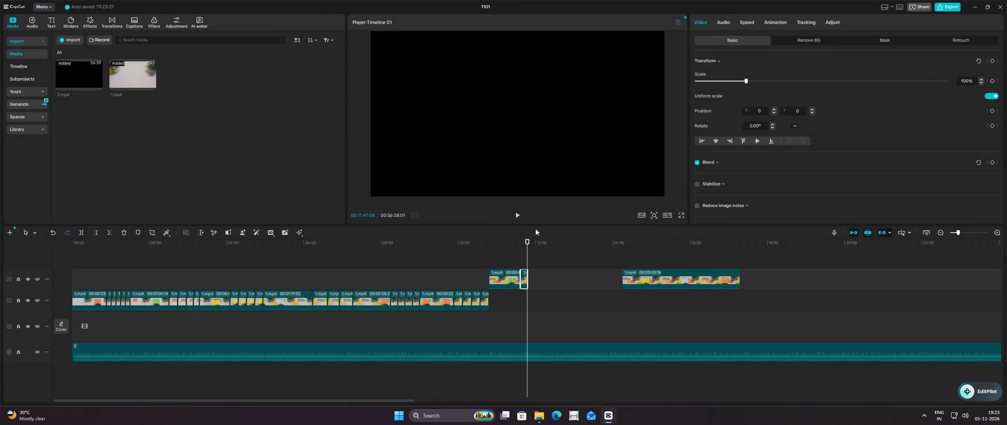
key("ctrl+v")
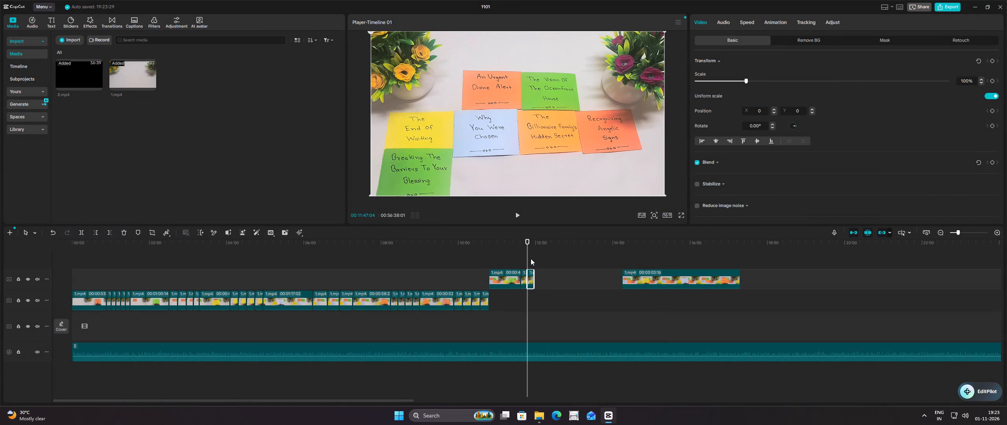
left_click(531, 259, "ctrl")
left_click_drag(531, 259, 536, 259, "ctrl")
key("ctrl+v")
left_click(540, 259, "ctrl")
key("ctrl+v")
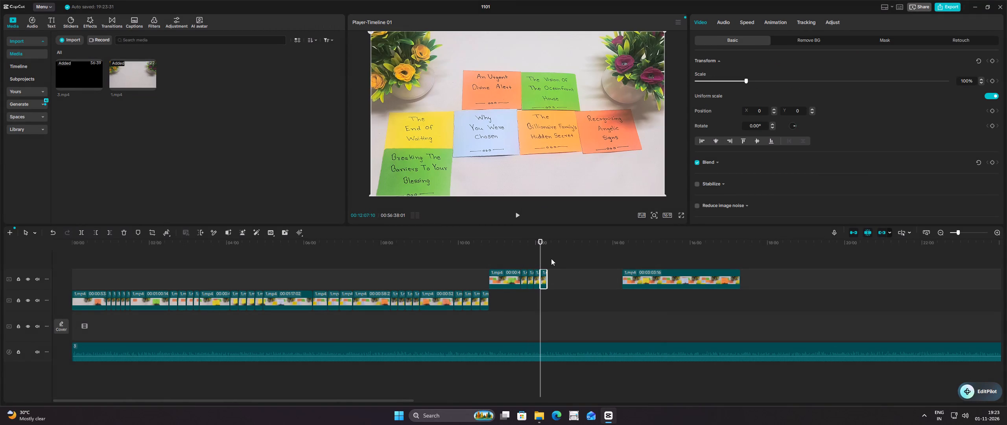
left_click(548, 259, "ctrl")
key("ctrl+v")
Move the green "Breaking The Barriers" clip and all its repeated pieces down onto the end of the lower sequence.
left_click_drag(556, 257, 509, 287)
left_click_drag(503, 277, 503, 299)
left_click(516, 264)
left_click_drag(516, 264, 522, 266)
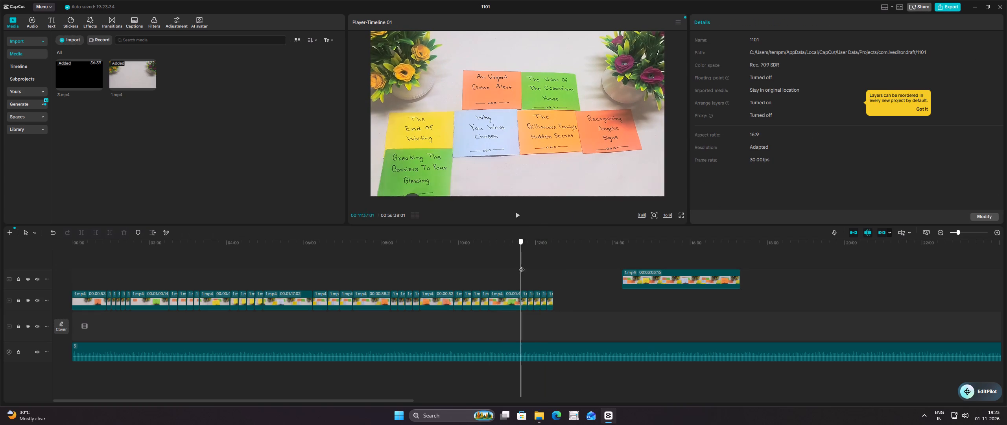
left_click_drag(522, 266, 520, 269)
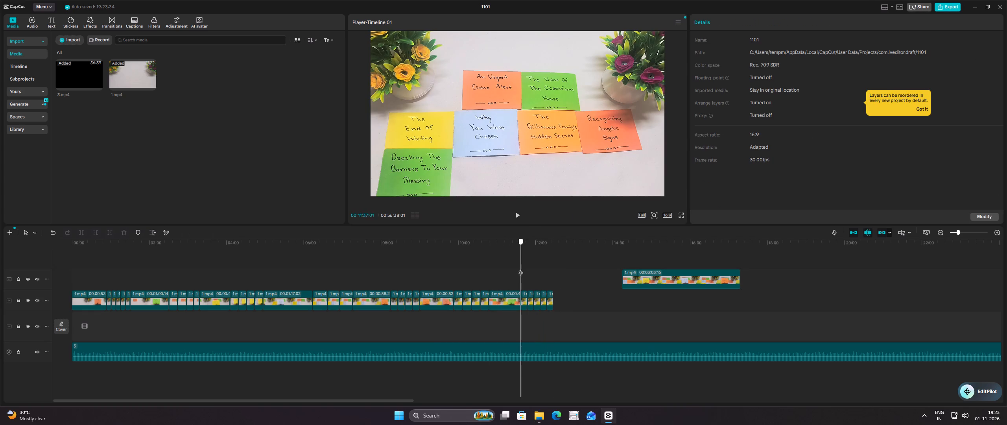
left_click_drag(520, 269, 546, 271)
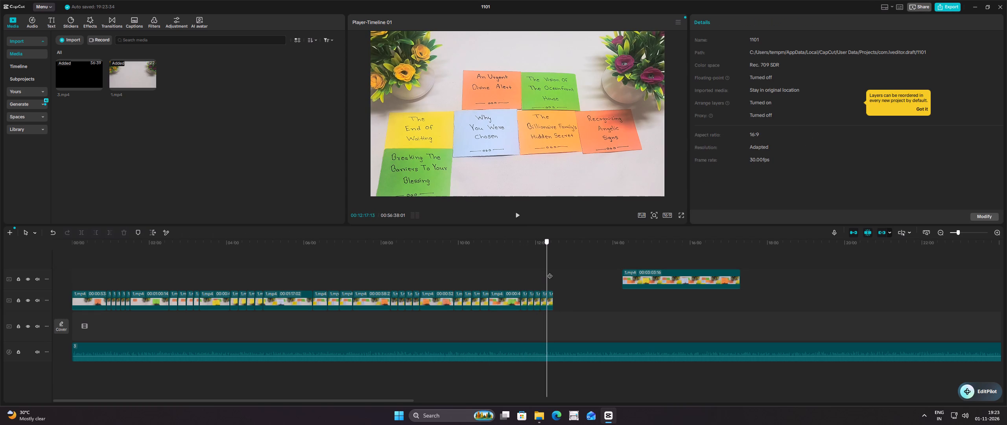
Split the upper 1.mp4 clip at about 15:19, after the "Biblical Promises" note is placed, and move the first part to the lower sequence's end.
left_click(622, 259)
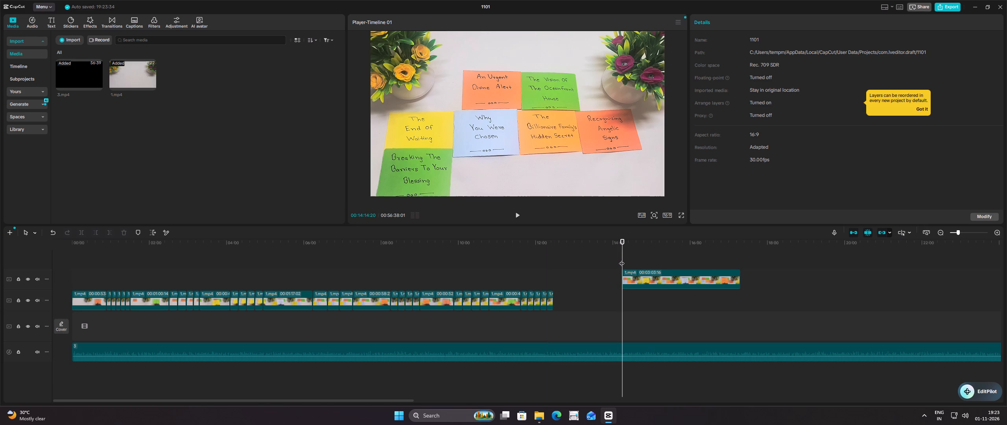
left_click_drag(622, 259, 663, 261)
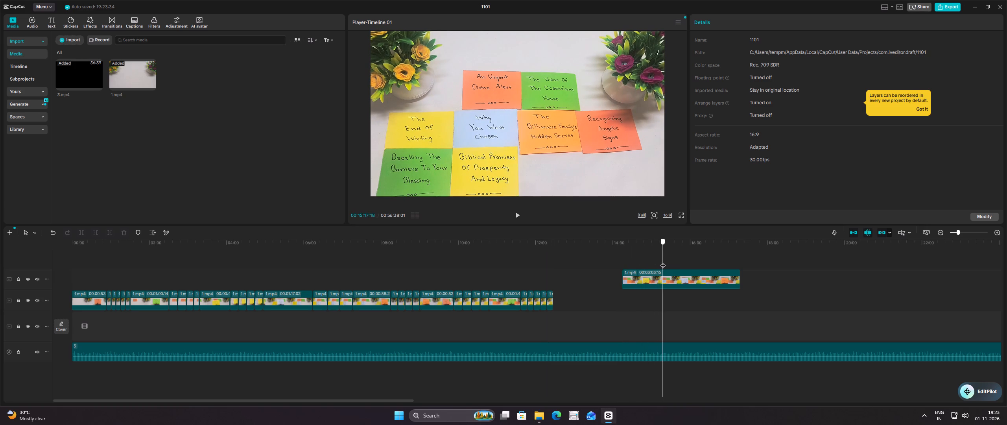
left_click_drag(663, 261, 653, 261)
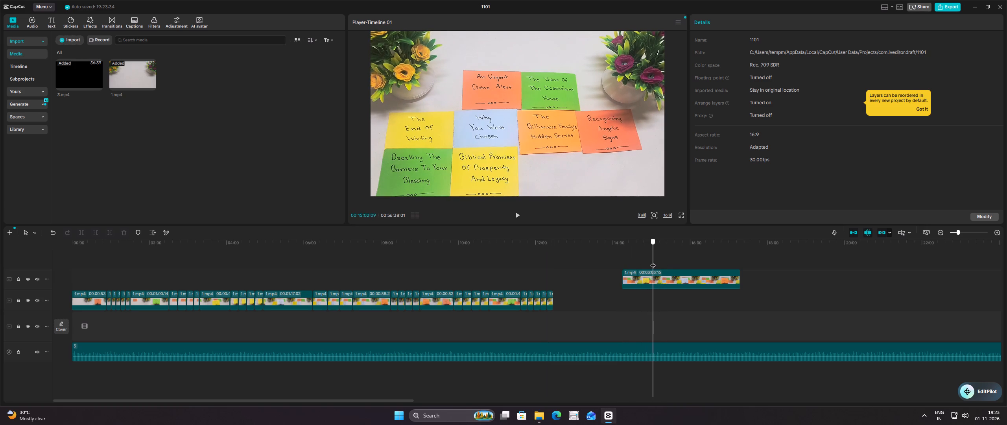
left_click_drag(653, 261, 666, 261)
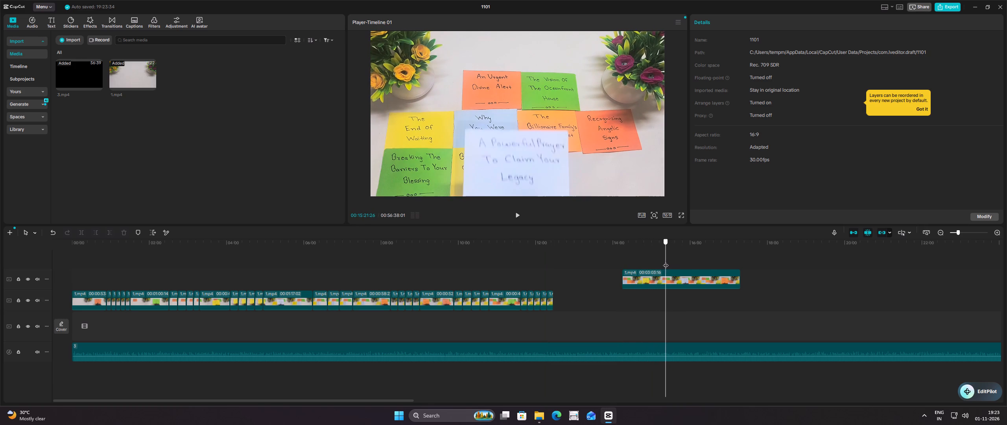
left_click_drag(666, 261, 664, 262)
left_click(661, 271)
left_click(82, 230)
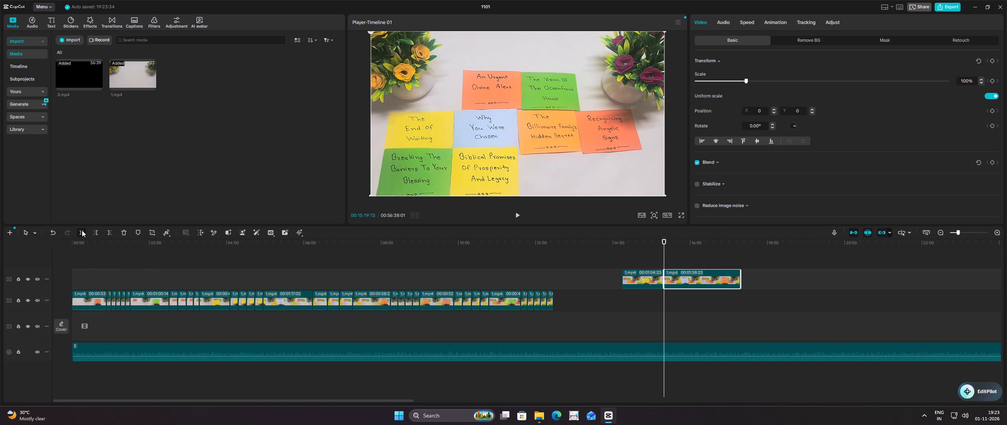
left_click_drag(653, 278, 583, 282)
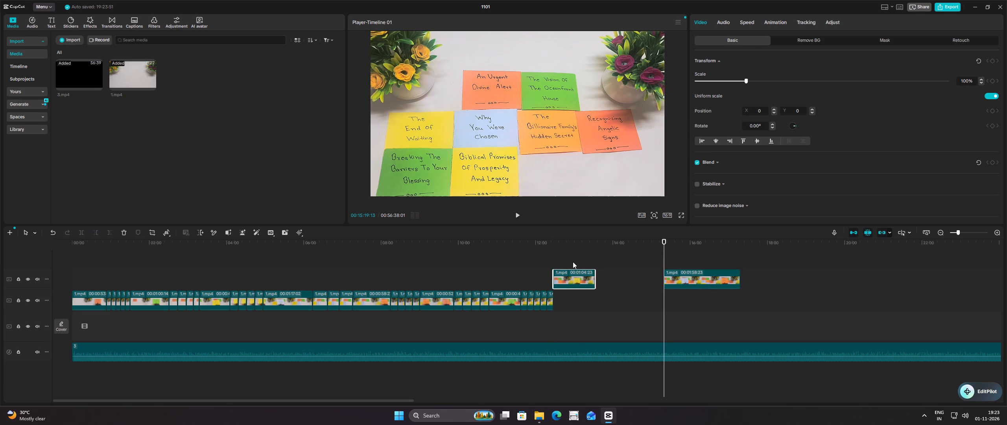
Split the moved "Biblical Promises" clip at about 13:16, where the eight notes lie without the hand.
left_click(573, 262)
left_click_drag(573, 261, 585, 260)
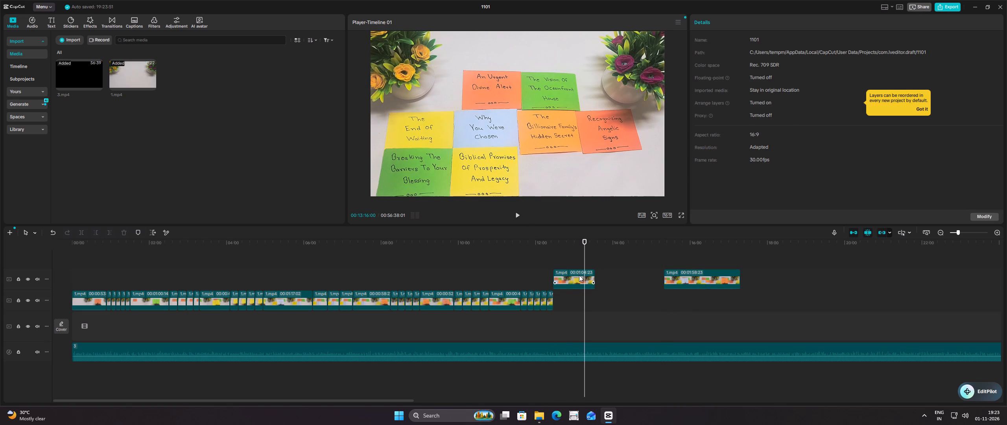
left_click(579, 275)
left_click(77, 232)
Copy the short hand-free eight-note piece and paste three copies end to end after it on the upper track.
left_click(587, 260)
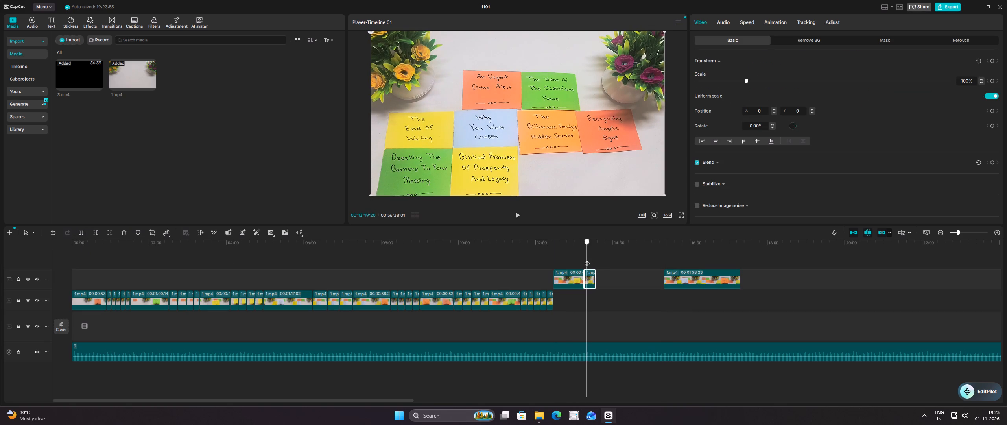
left_click_drag(587, 260, 591, 259)
right_click(591, 280)
right_click(591, 280)
left_click(626, 85)
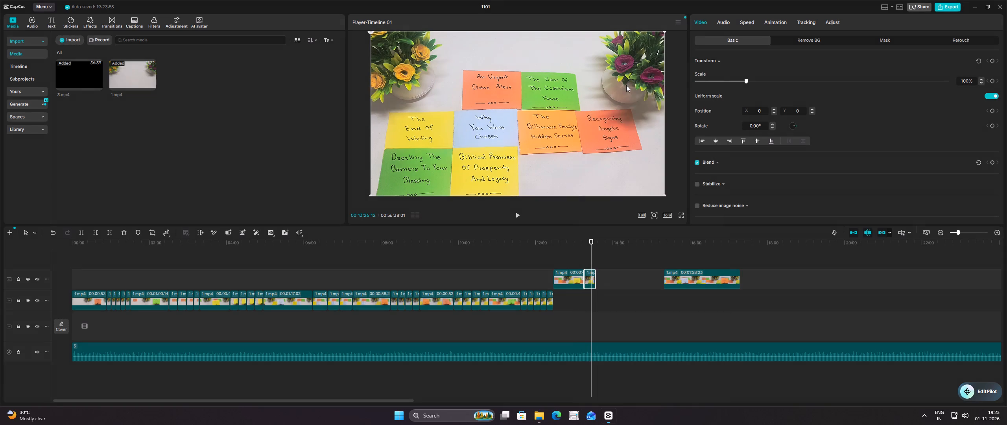
left_click(593, 264)
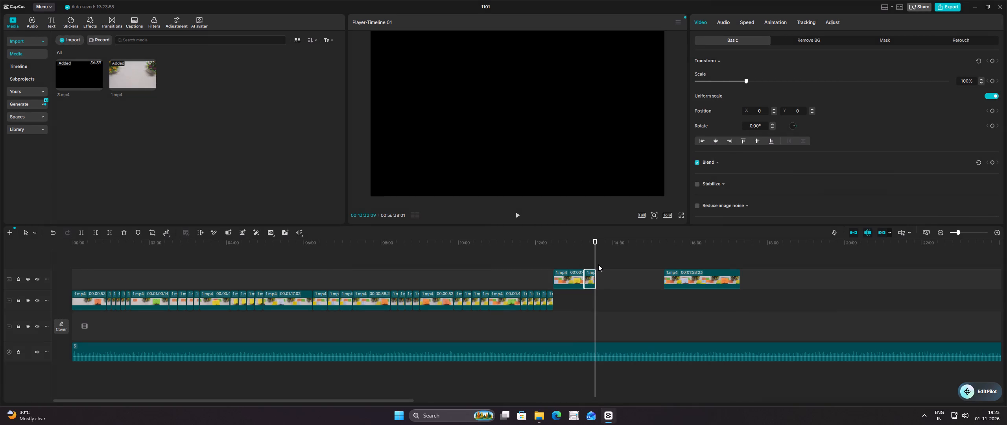
key("ctrl+v")
left_click(607, 261, "ctrl")
key("ctrl+v")
left_click(615, 259, "ctrl")
key("ctrl+v")
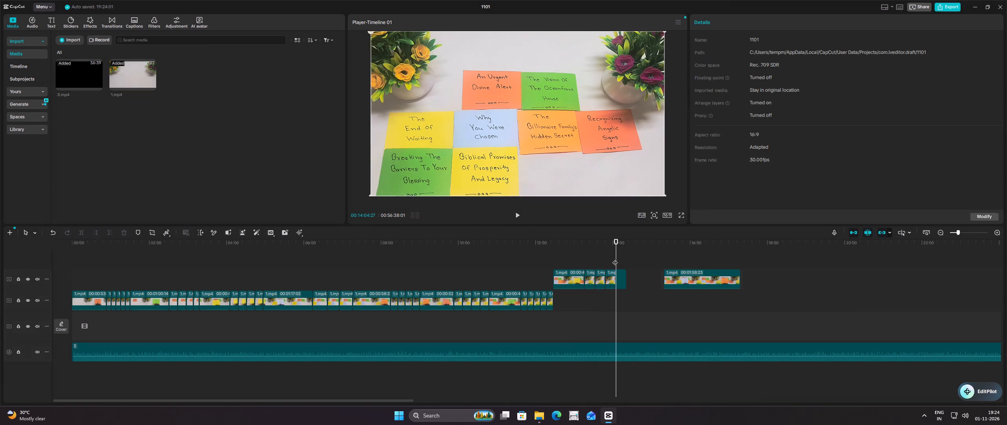
Move the "Biblical Promises" clip and all its repeated pieces down onto the end of the lower sequence.
left_click_drag(636, 266, 577, 281)
left_click_drag(571, 278, 572, 299)
left_click(565, 281)
left_click_drag(565, 281, 605, 279)
Split the upper 1.mp4 clip at about 16:09, after "A Powerful Prayer" is placed; move its first part to the lower sequence's end and the rest further along.
left_click(663, 256)
left_click_drag(663, 256, 669, 256)
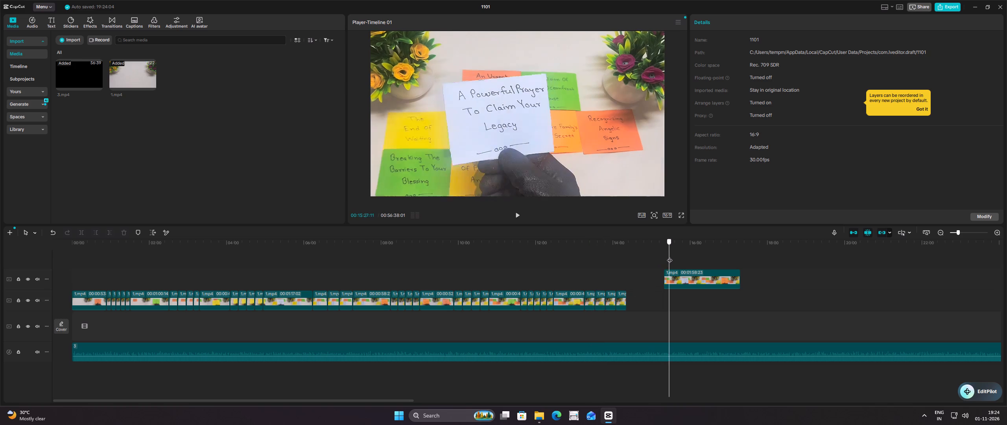
left_click_drag(669, 256, 696, 261)
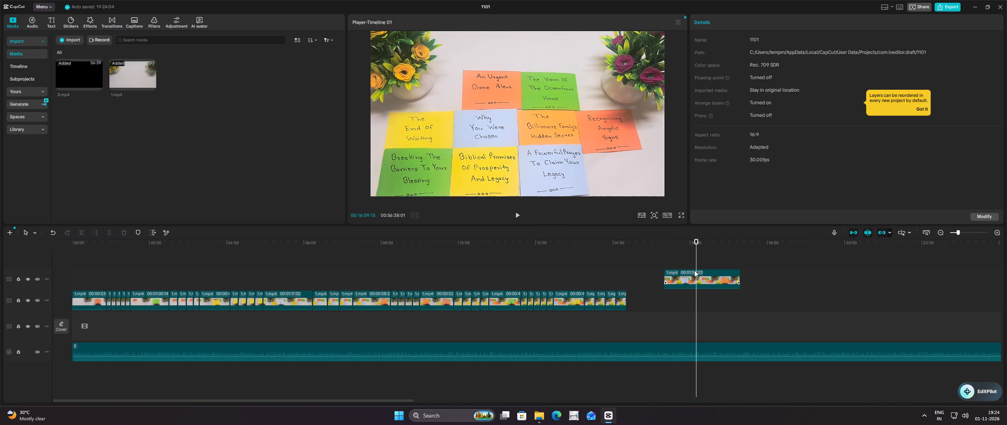
left_click(694, 270)
left_click(81, 234)
left_click_drag(686, 280, 678, 281)
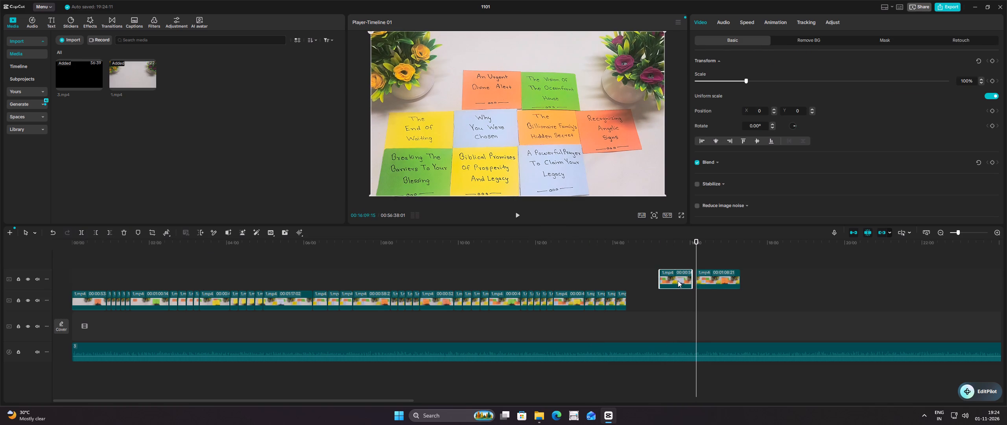
left_click_drag(678, 281, 650, 283)
left_click_drag(718, 278, 789, 278)
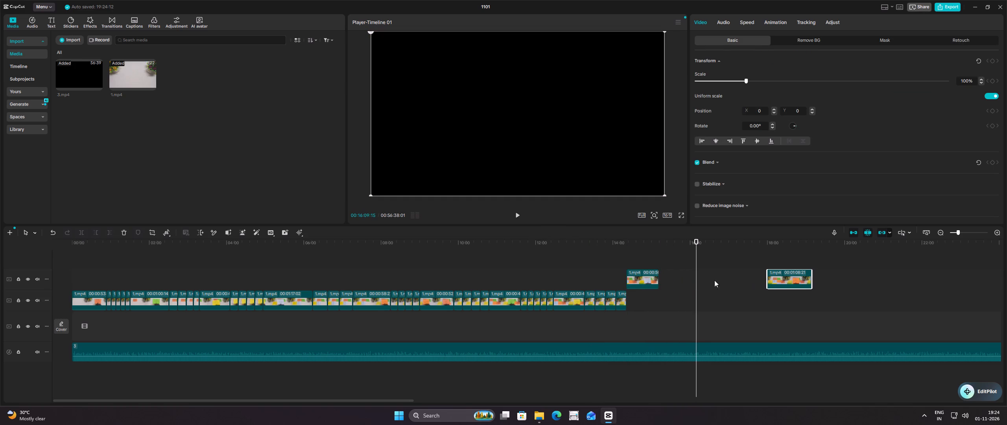
Split the moved "A Powerful Prayer" clip at about 15:01, where the nine notes lie without the hand.
left_click(640, 259)
left_click_drag(640, 259, 652, 258)
left_click(645, 275)
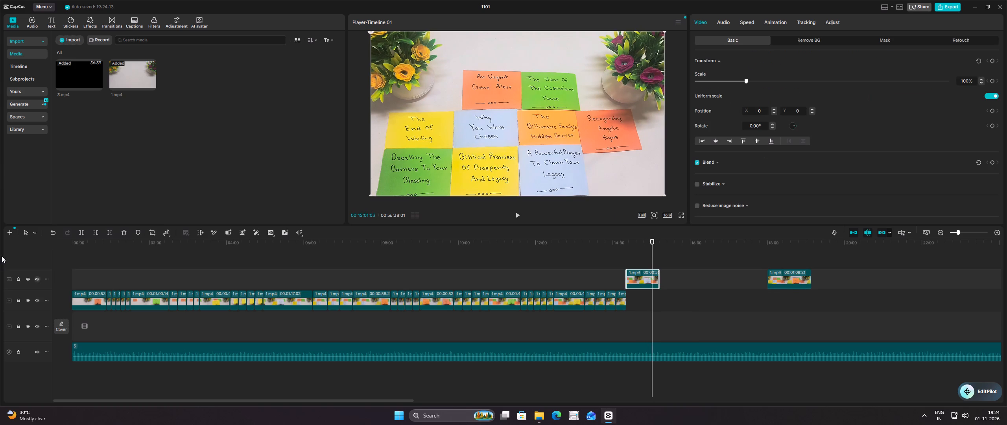
left_click(81, 236)
Copy the short hand-free nine-note piece and paste four copies end to end after it on the upper track.
left_click(655, 253)
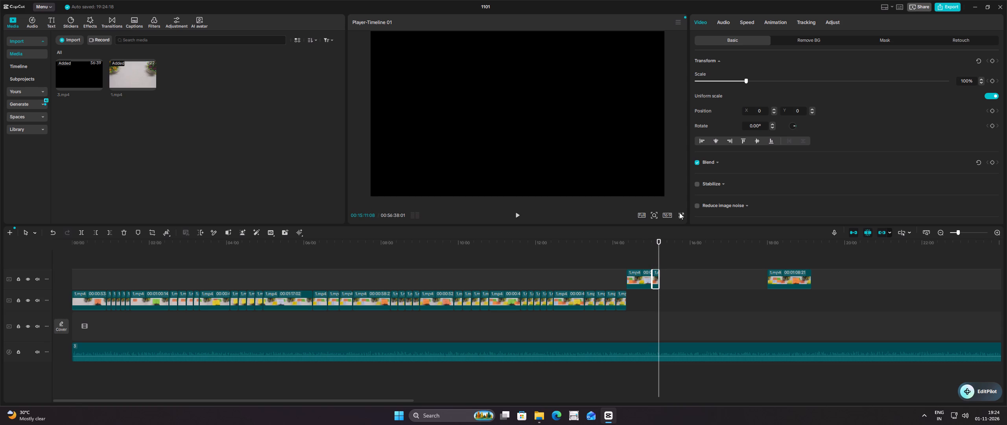
right_click(655, 277)
right_click(655, 277)
left_click(697, 86)
key("ctrl+v")
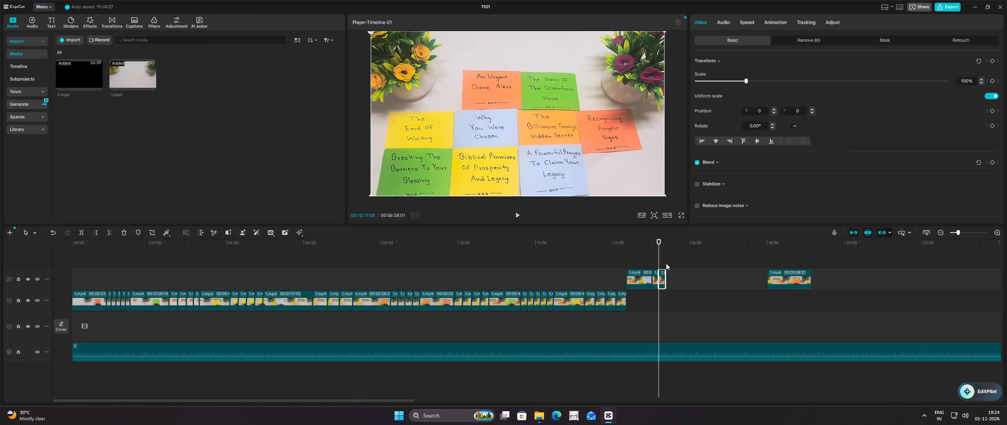
left_click(667, 262, "ctrl")
key("ctrl+v")
left_click(672, 260, "ctrl")
key("ctrl+v")
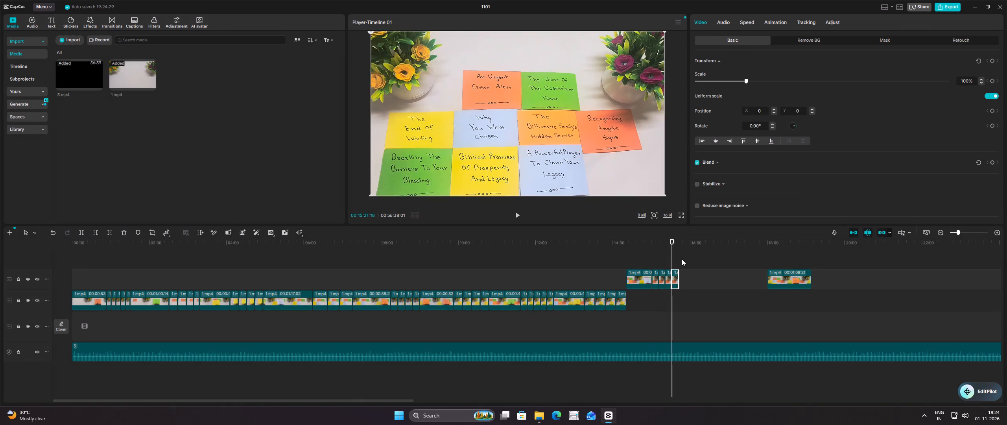
double_click(682, 259, "ctrl")
key("ctrl+v")
Move the "A Powerful Prayer" clip and all its repeated pieces down onto the end of the lower sequence.
left_click_drag(693, 264, 647, 280)
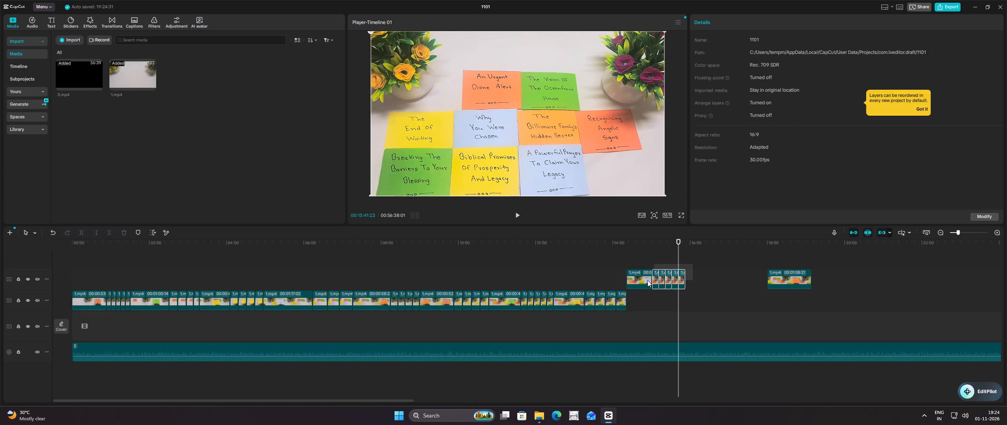
left_click_drag(647, 280, 631, 280)
left_click_drag(629, 279, 630, 300)
left_click(644, 262)
left_click_drag(644, 262, 655, 262)
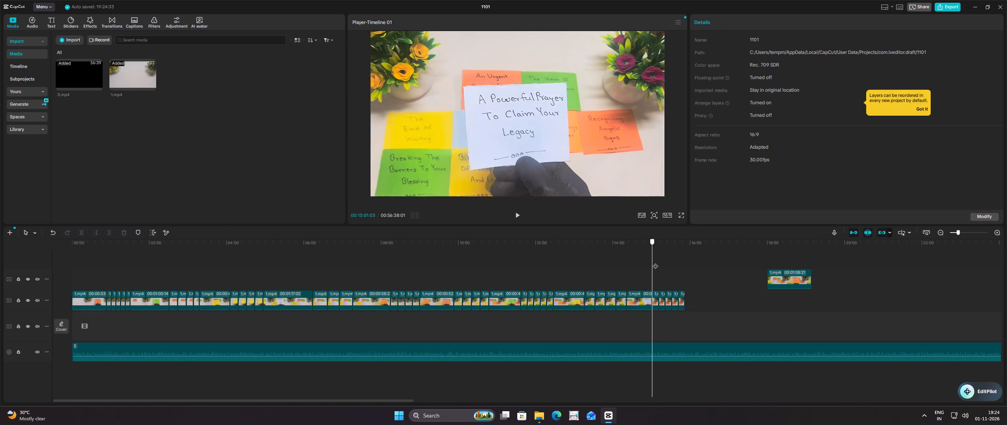
left_click_drag(655, 262, 681, 268)
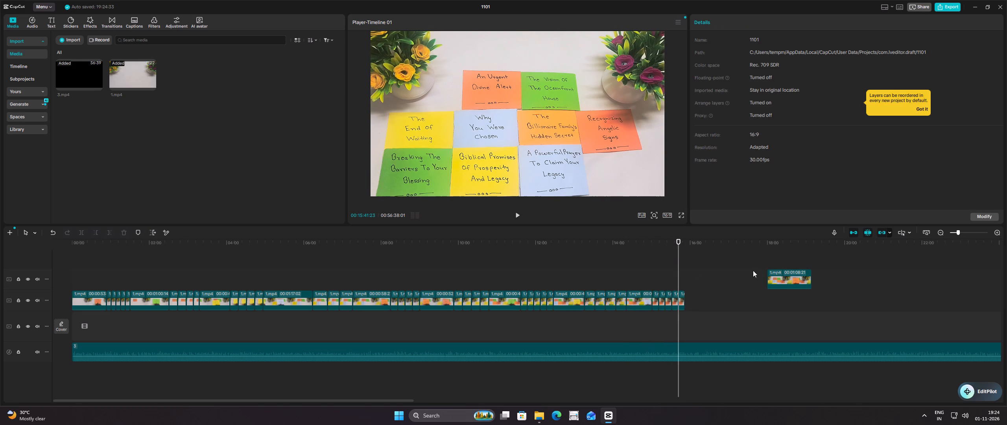
Move the last 1.mp4 clip on the upper track back to the lower sequence's end and trim its end to about 1:04 long.
left_click_drag(779, 273, 702, 294)
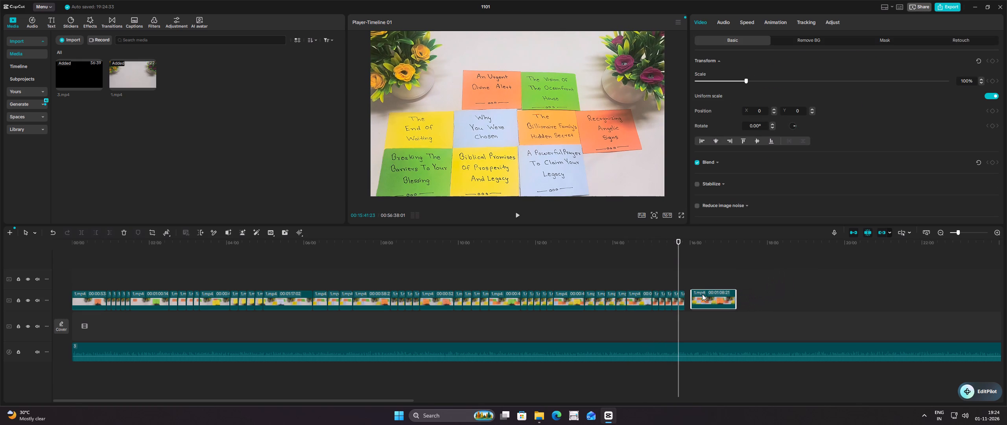
left_click_drag(702, 294, 697, 277)
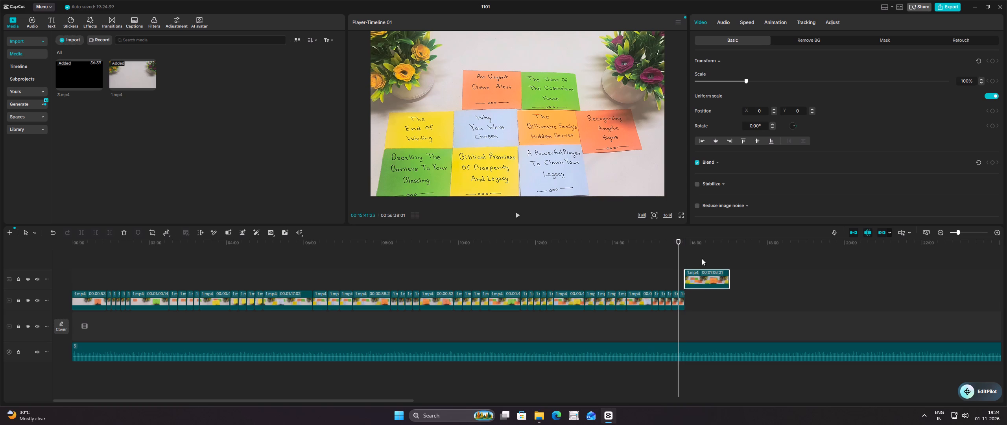
left_click(702, 259)
left_click_drag(702, 259, 710, 259)
left_click(715, 274)
left_click_drag(730, 277, 725, 277)
Split the trimmed "A Final Declaration" clip at about 16:42, where all ten notes lie without the hand.
left_click(706, 257)
left_click_drag(706, 257, 717, 257)
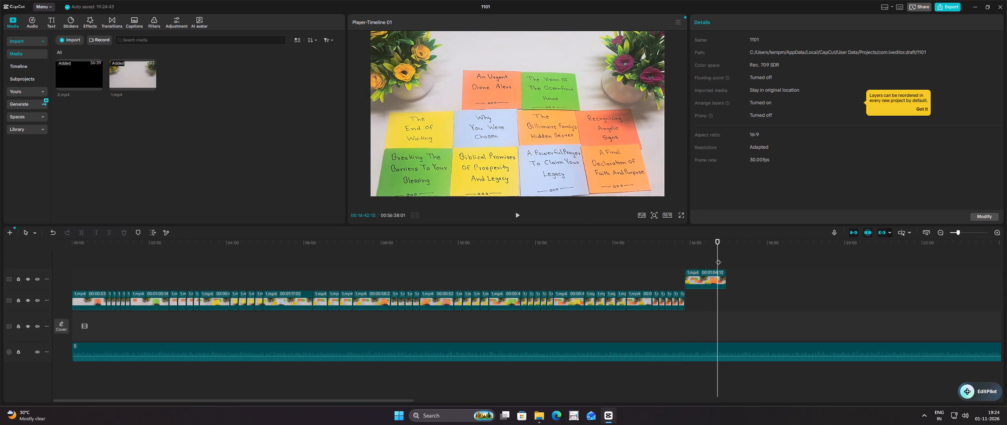
left_click(716, 282)
left_click(82, 235)
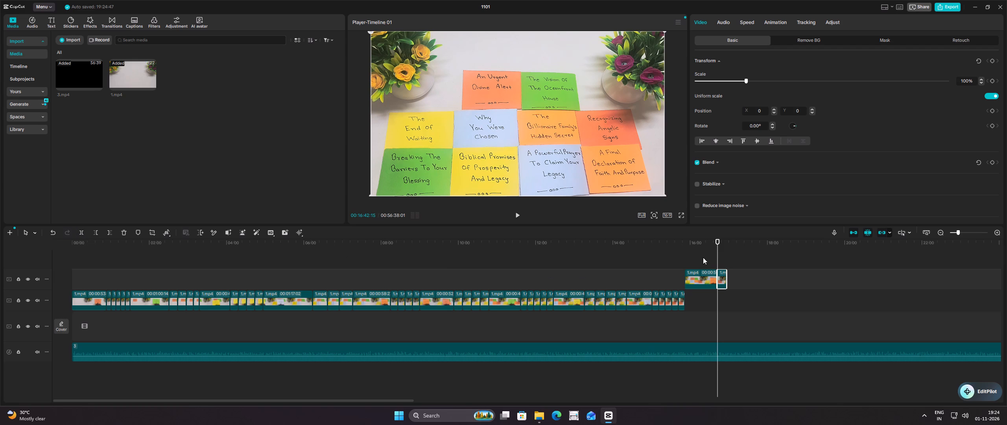
Copy the short hand-free ten-note piece at the upper track's end and paste six copies end to end after it.
left_click(721, 255)
left_click_drag(721, 255, 725, 255)
right_click(724, 276)
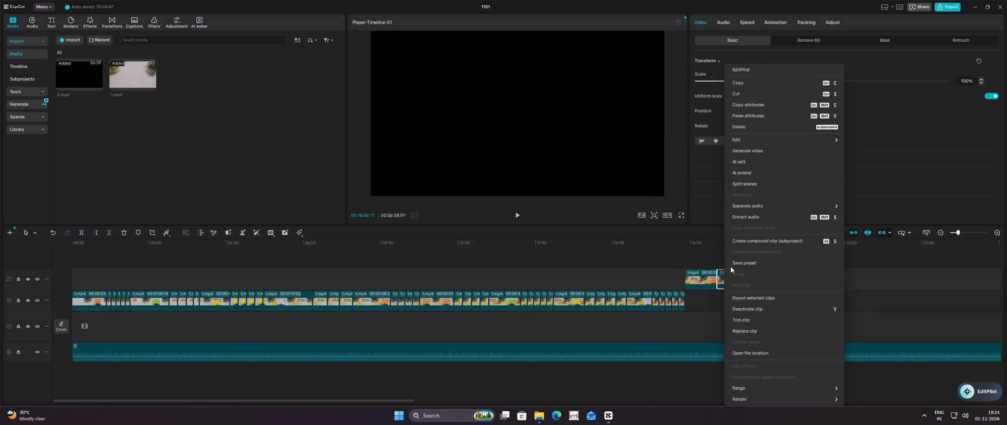
left_click(762, 83)
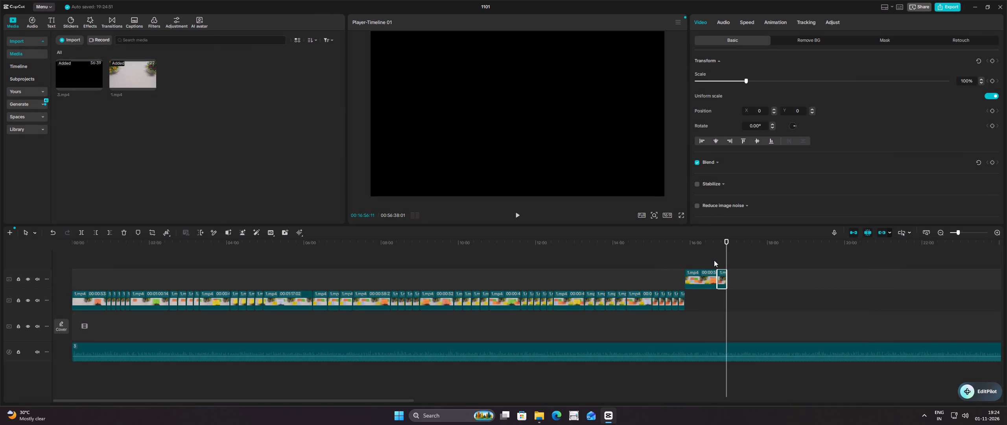
key("ctrl+v")
left_click(735, 261, "ctrl")
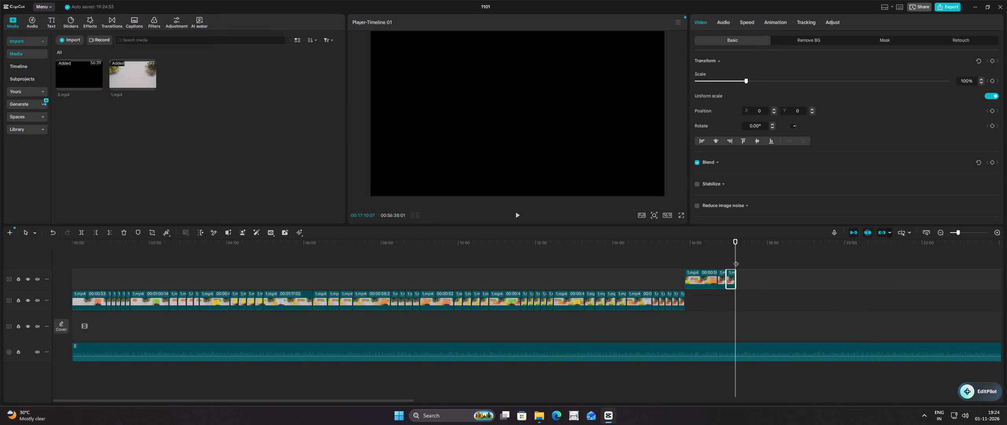
key("ctrl+v")
left_click(745, 258, "ctrl")
key("ctrl+v")
left_click(756, 257, "ctrl")
left_click(755, 257, "ctrl")
key("ctrl+v")
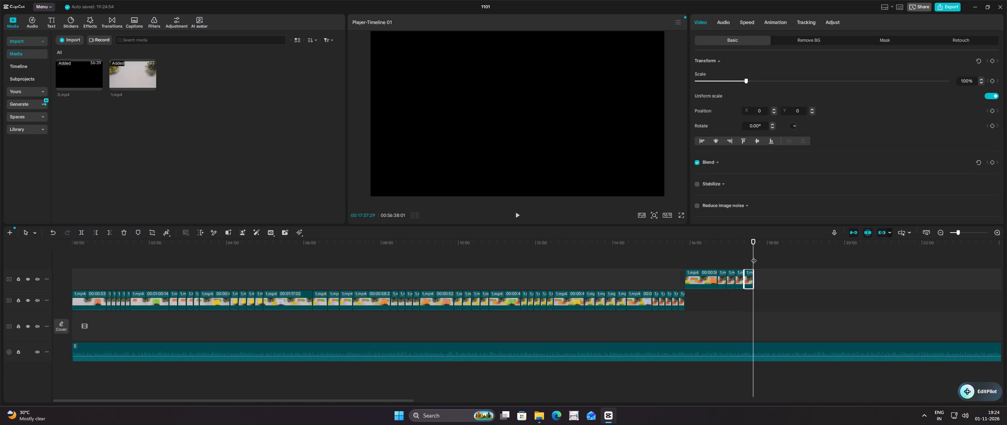
left_click(761, 258, "ctrl")
key("ctrl+v")
left_click(771, 260, "ctrl")
key("ctrl+v")
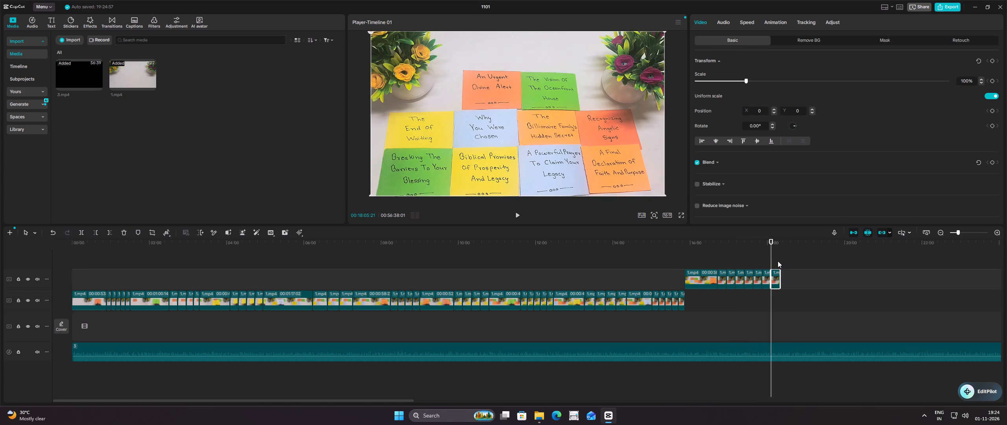
Paste six more copies of the ten-note piece end to end on the upper track, continuing from about 18:17.
left_click(780, 261, "ctrl")
key("ctrl+v")
left_click(788, 258, "ctrl")
key("ctrl+v")
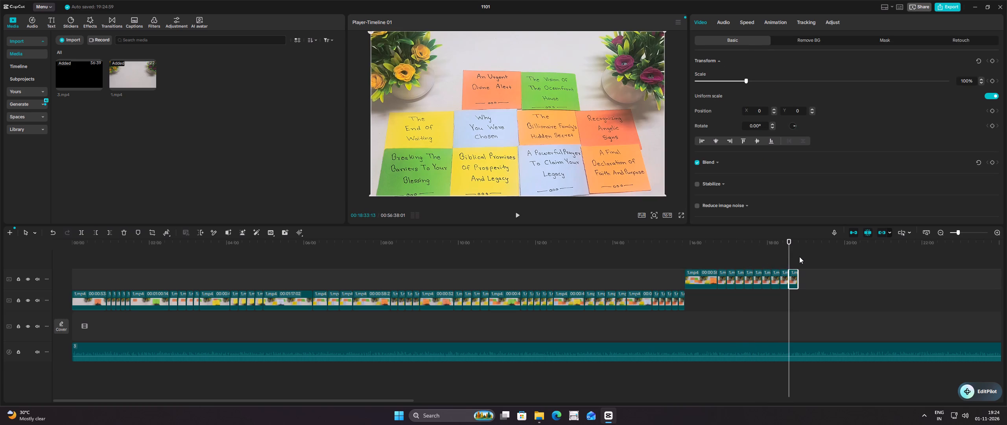
left_click(799, 257, "ctrl")
key("ctrl+v")
left_click(806, 260, "ctrl")
key("ctrl+v")
left_click(816, 261, "ctrl")
key("ctrl+v")
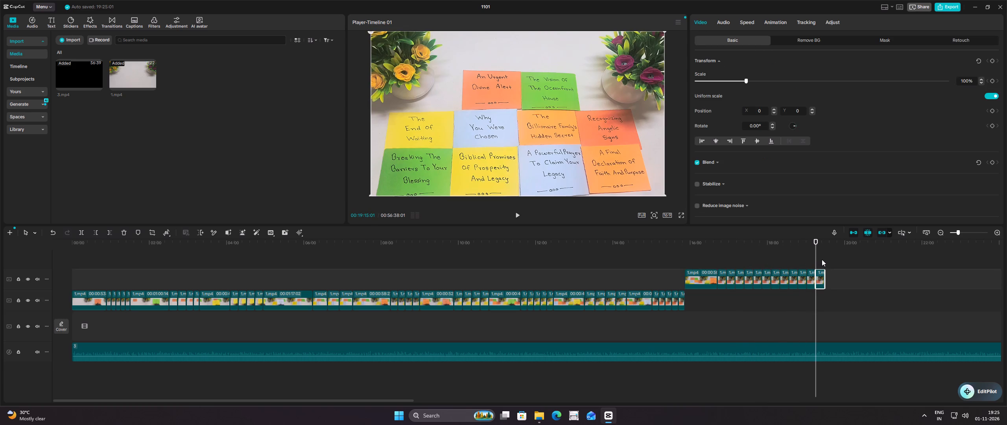
left_click(823, 259, "ctrl")
key("ctrl+v")
Paste five more copies of the ten-note piece end to end, extending the upper track to about 20:52.
left_click(833, 260, "ctrl")
key("ctrl+v")
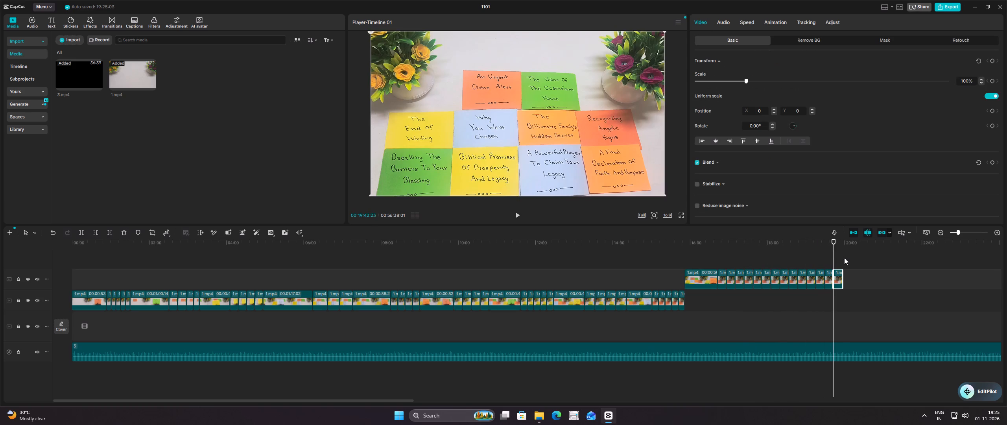
left_click(844, 258, "ctrl")
key("ctrl+v")
left_click(853, 262, "ctrl")
key("ctrl+v")
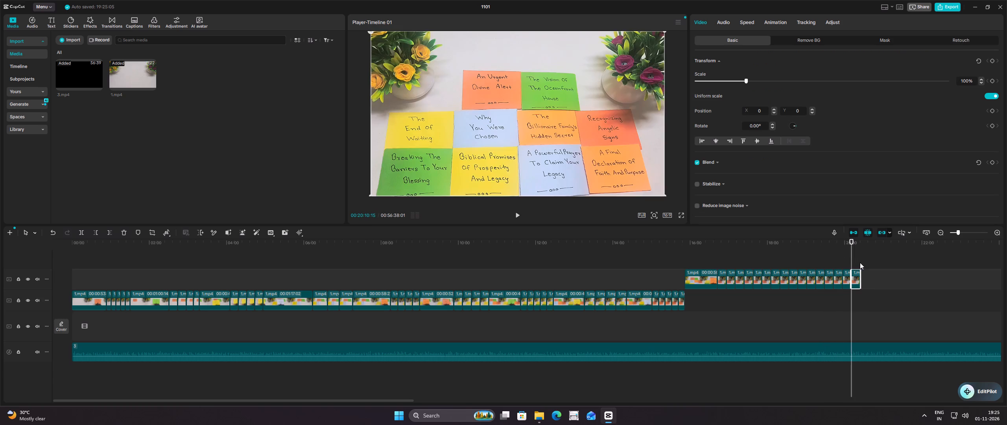
left_click(860, 262, "ctrl")
key("ctrl+v")
left_click(865, 260, "ctrl")
left_click(868, 259, "ctrl")
key("ctrl+v")
Copy the run of seventeen pasted ten-note pieces and paste the run three times end to end after 20:52.
left_click(879, 259)
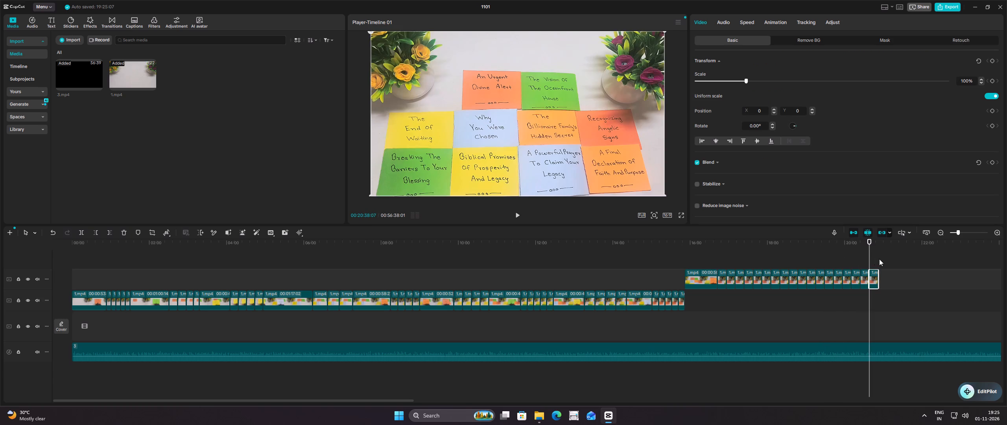
left_click_drag(887, 259, 735, 297)
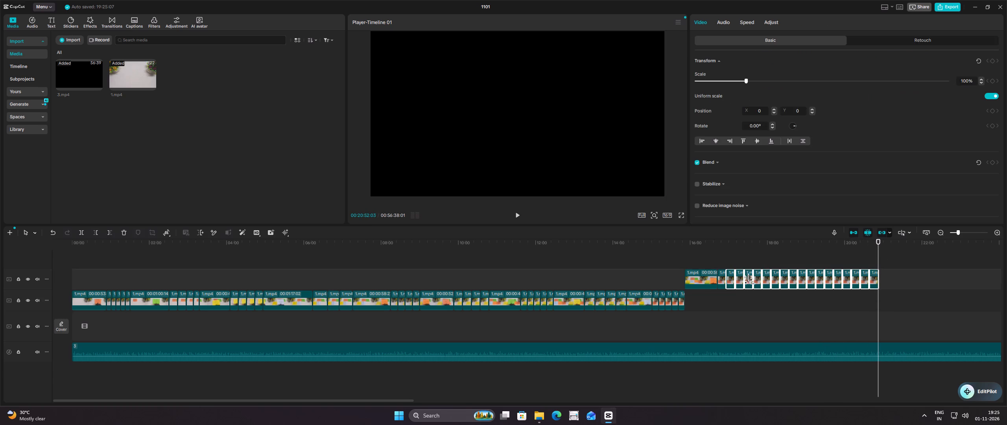
right_click(751, 280)
right_click(751, 280)
left_click(785, 93)
key("ctrl+v")
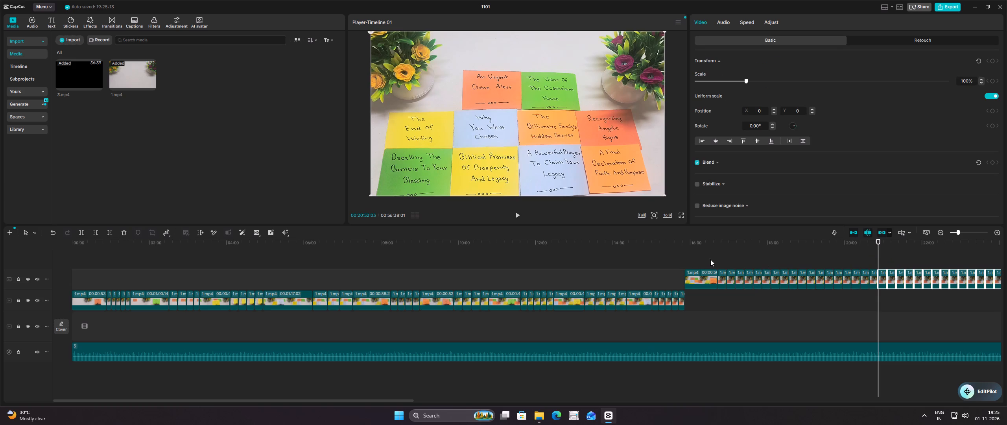
scroll(706, 259, "up", 1, "ctrl")
scroll(706, 259, "down", 7, "ctrl")
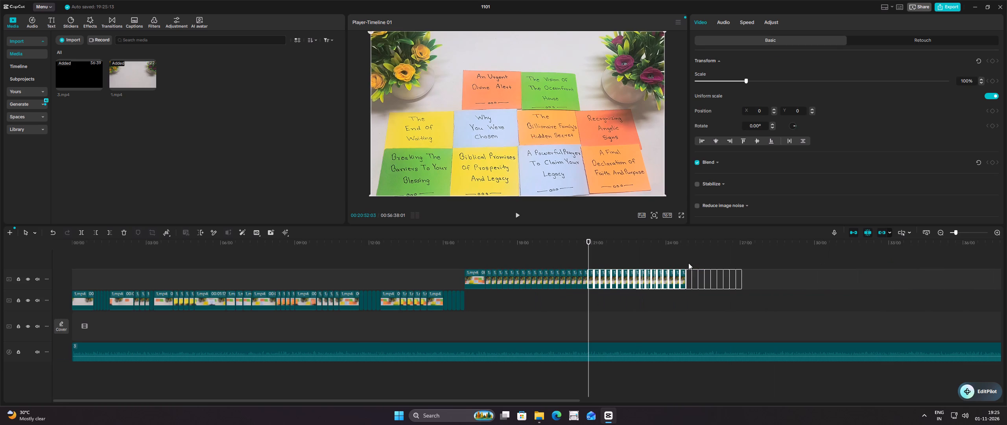
left_click(686, 263)
key("ctrl+v")
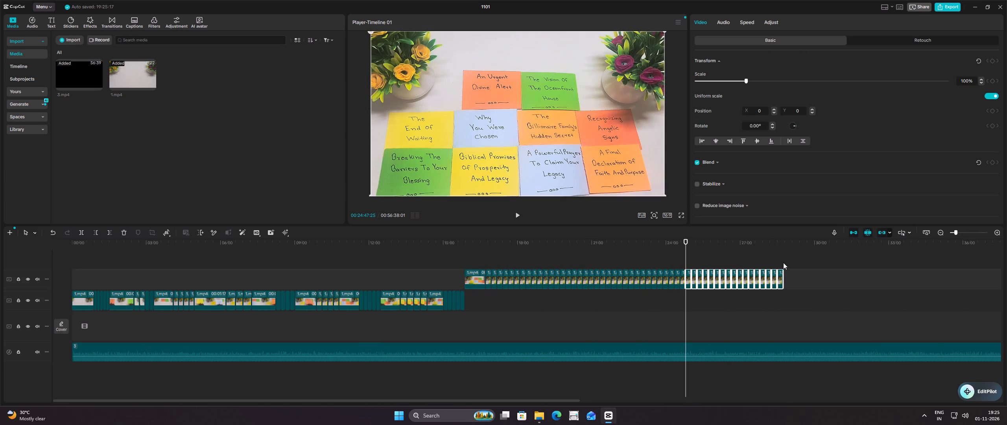
left_click(783, 262, "ctrl")
key("ctrl+v")
Copy the long run of repeated ten-note pieces and paste it twice from about 32:59, extending the upper track to about 1:04:05.
left_click(882, 259)
left_click_drag(900, 264, 901, 272)
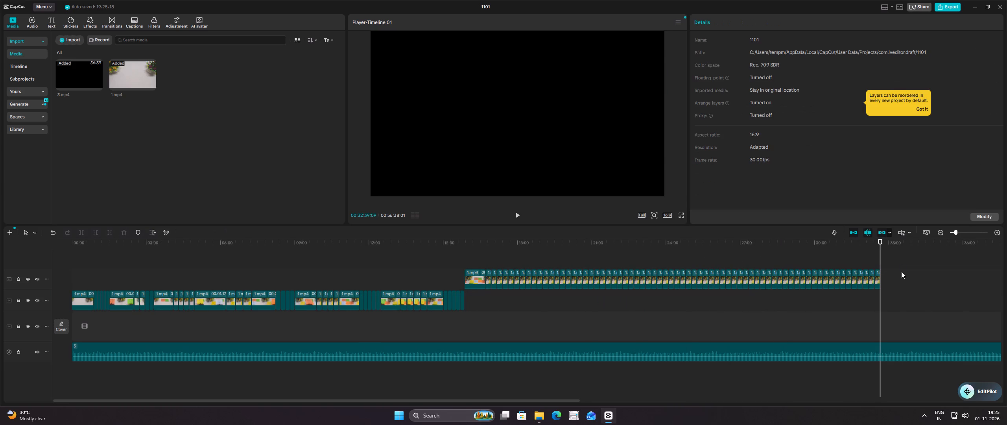
left_click_drag(901, 272, 496, 298)
right_click(508, 283)
right_click(508, 283)
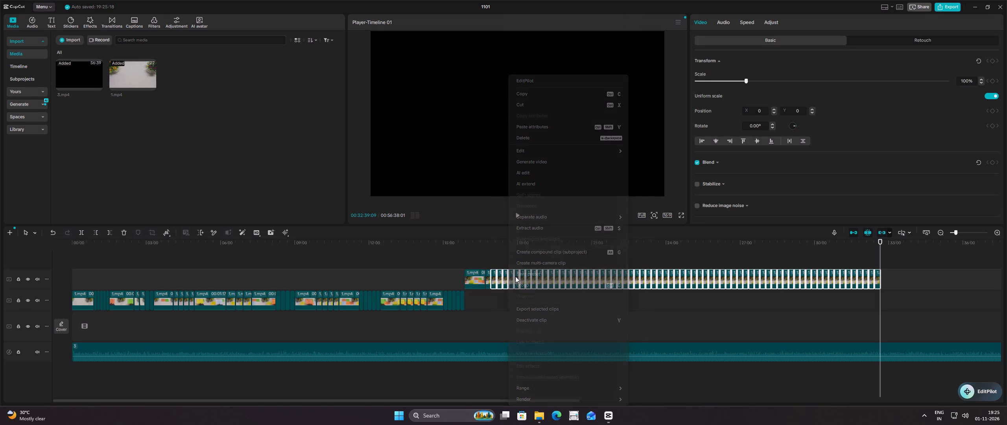
left_click(550, 94)
scroll(713, 246, "down", 5, "ctrl")
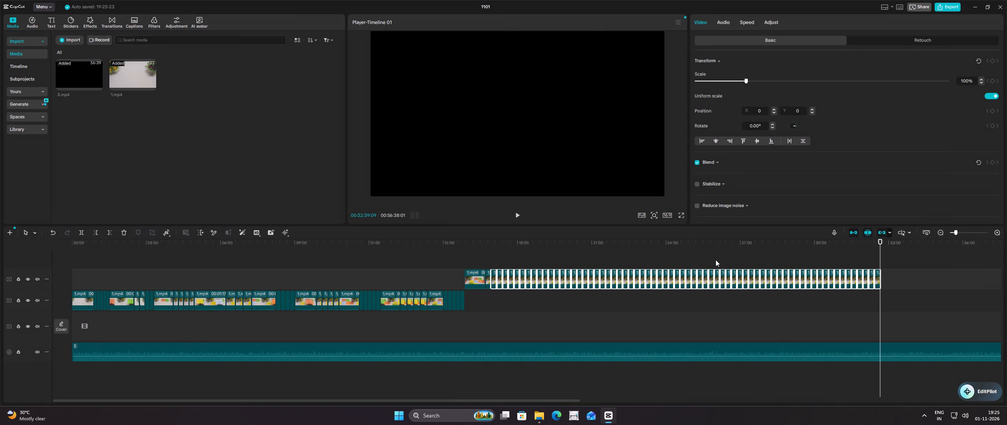
scroll(716, 260, "down", 4, "ctrl")
key("ctrl+v")
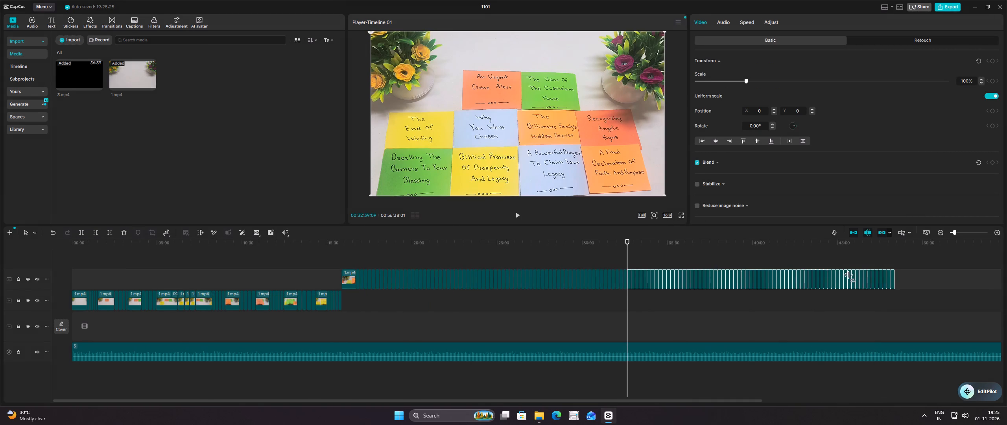
left_click(895, 259)
key("ctrl+v")
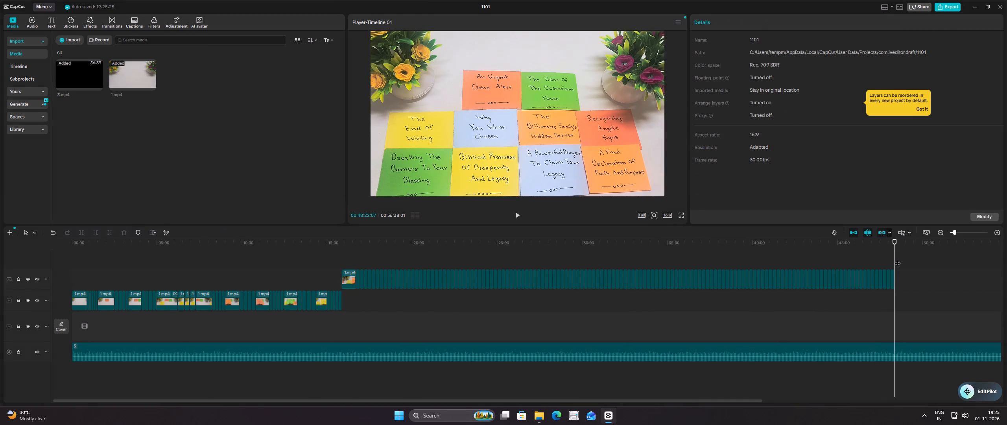
Delete the surplus ten-note pieces beyond the 3.mp4 audio's end, from about 57:09 onward.
scroll(897, 259, "down", 7)
left_click(856, 264)
scroll(856, 264, "up", 1, "ctrl")
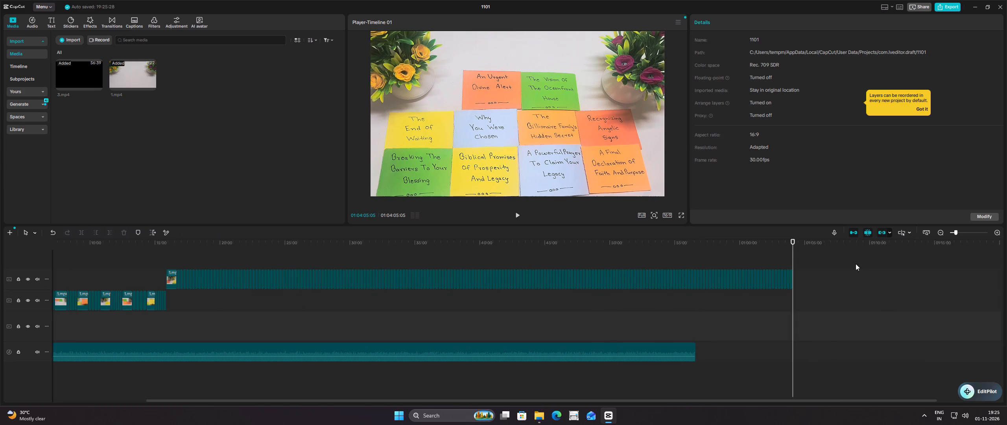
scroll(856, 264, "up", 8, "ctrl")
scroll(856, 264, "down", 1, "ctrl")
scroll(856, 264, "up", 1, "ctrl")
left_click_drag(855, 264, 614, 318)
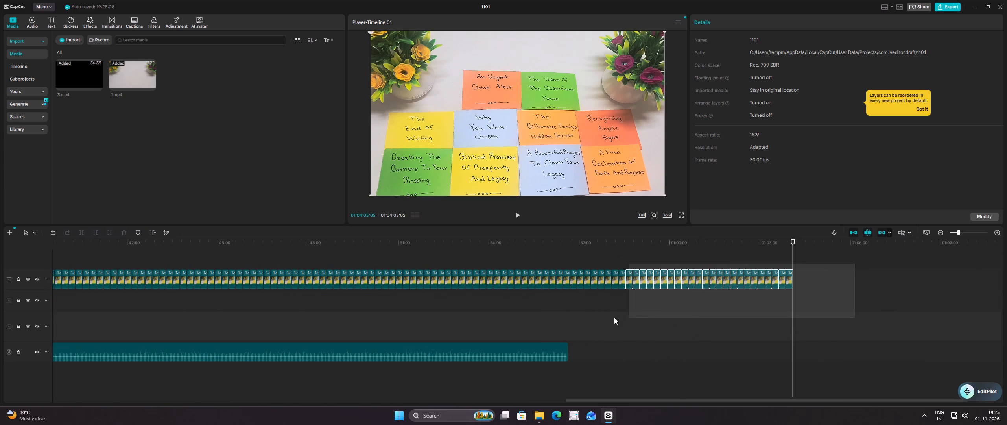
left_click_drag(614, 318, 579, 320)
scroll(561, 320, "up", 1)
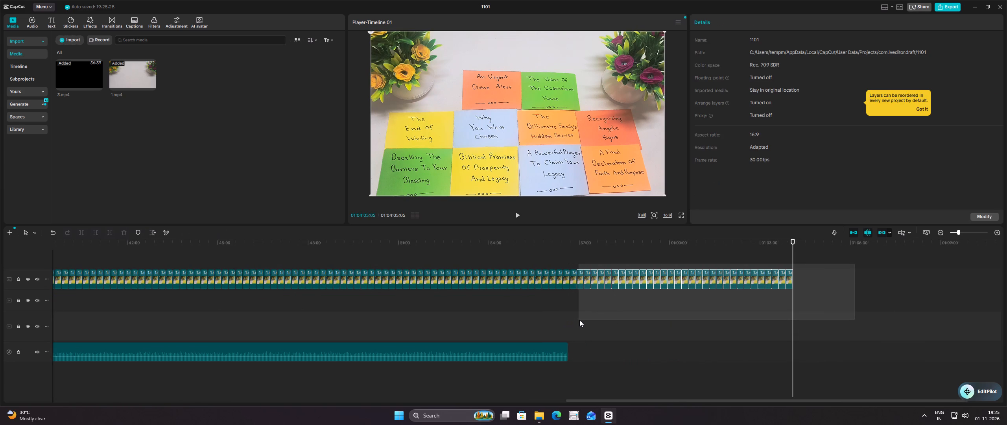
left_click_drag(579, 320, 587, 319)
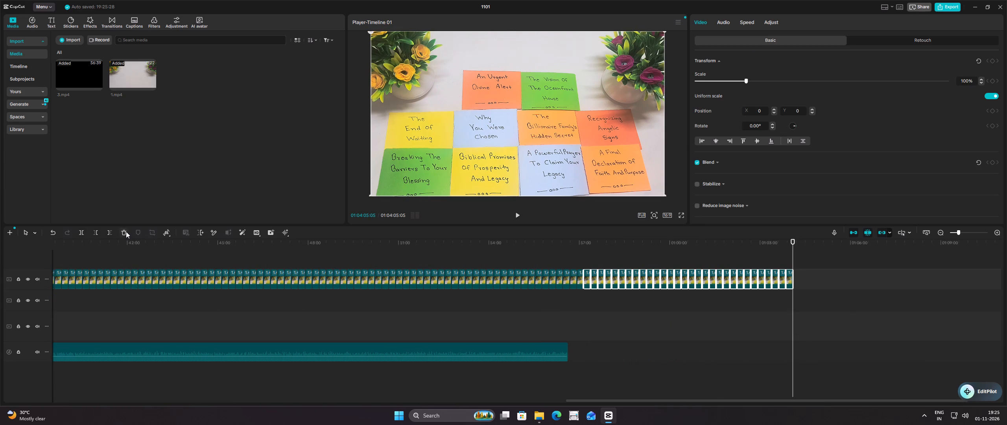
left_click(126, 231)
Move the "A Final Declaration" clip and all its repeated pieces down onto the end of the lower sequence.
scroll(721, 277, "down", 11, "ctrl")
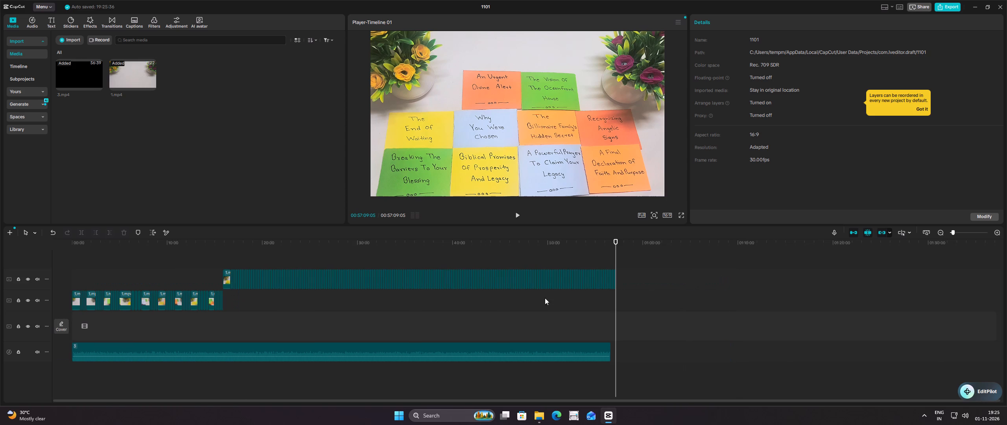
left_click_drag(172, 262, 649, 282)
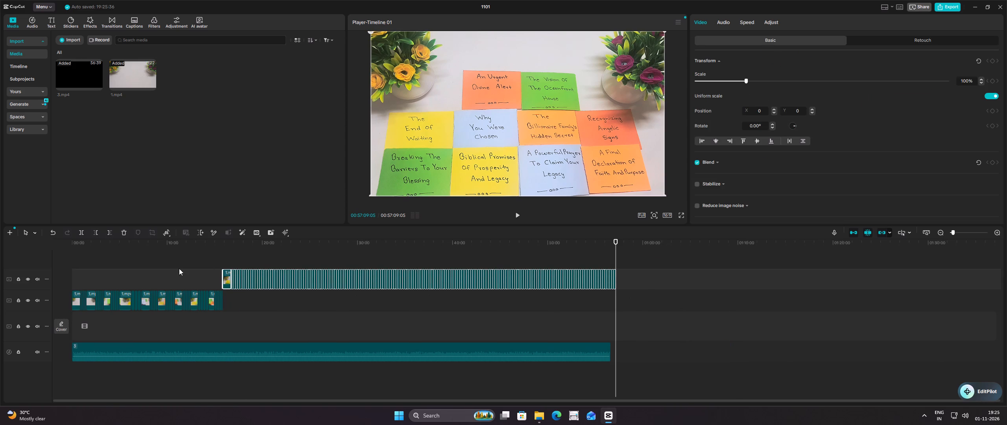
left_click(192, 260)
left_click(218, 260)
left_click(223, 260)
left_click_drag(214, 262, 229, 267)
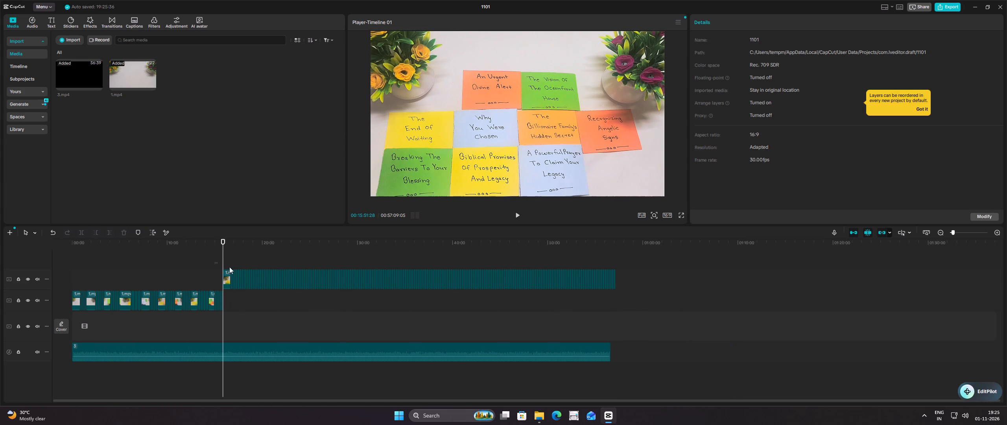
left_click_drag(229, 267, 644, 281)
scroll(509, 255, "up", 8, "ctrl")
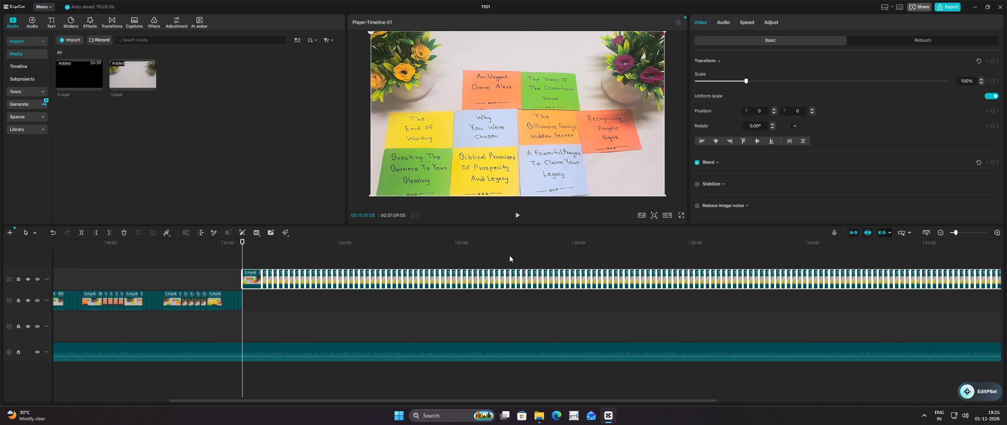
scroll(509, 255, "up", 2, "ctrl")
scroll(509, 255, "down", 1, "ctrl")
left_click_drag(250, 277, 260, 288)
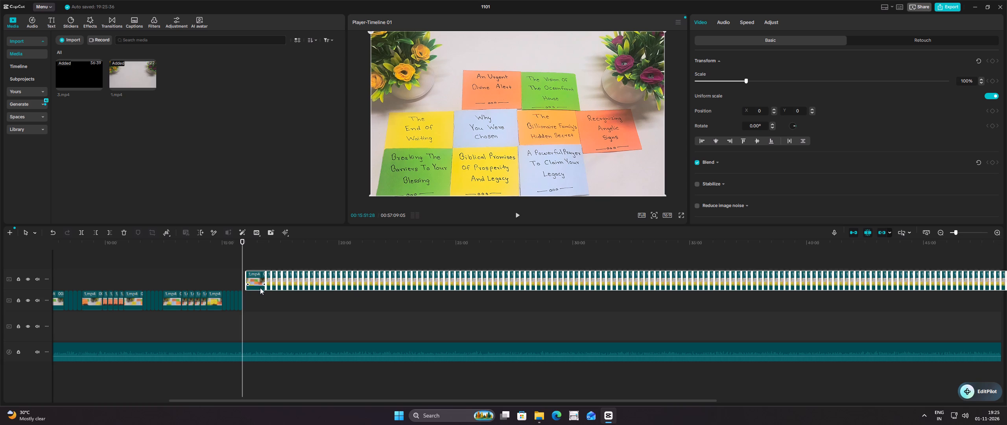
left_click_drag(260, 288, 250, 303)
left_click(249, 285)
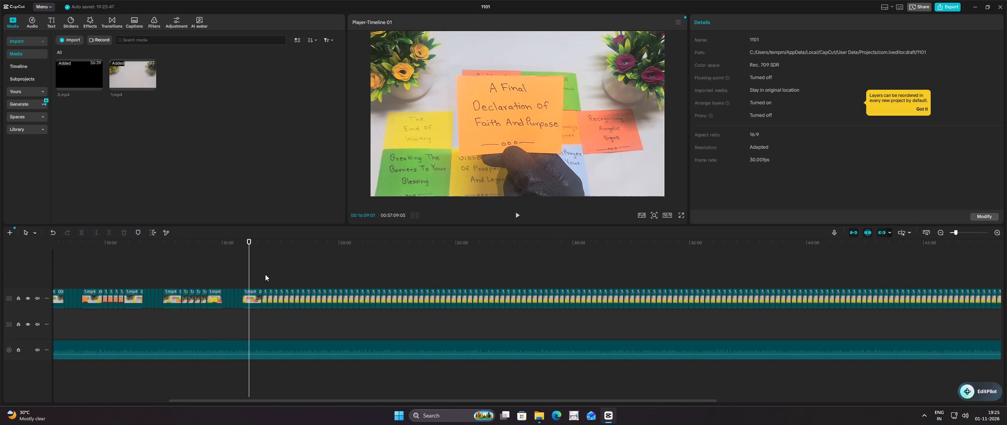
Move the whole joined 1.mp4 sequence down onto the empty main track, directly above the 3.mp4 audio.
left_click(265, 274)
left_click_drag(265, 274, 249, 275)
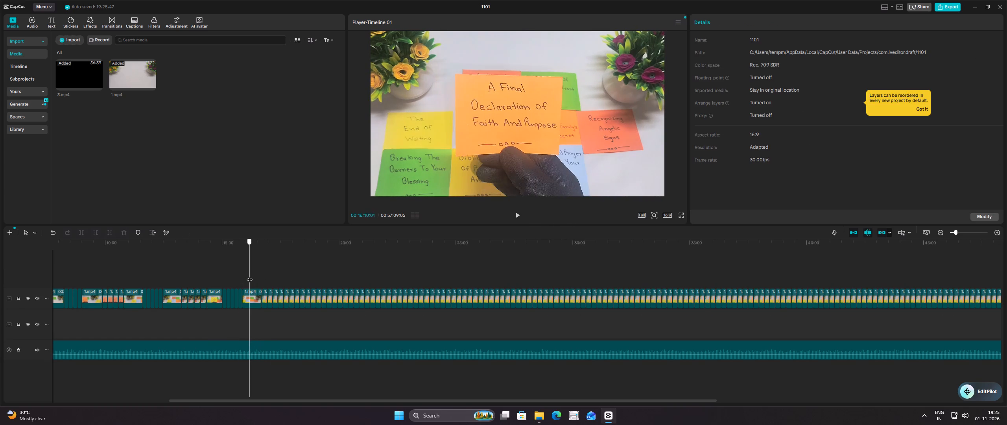
left_click_drag(249, 275, 297, 271)
left_click(473, 283)
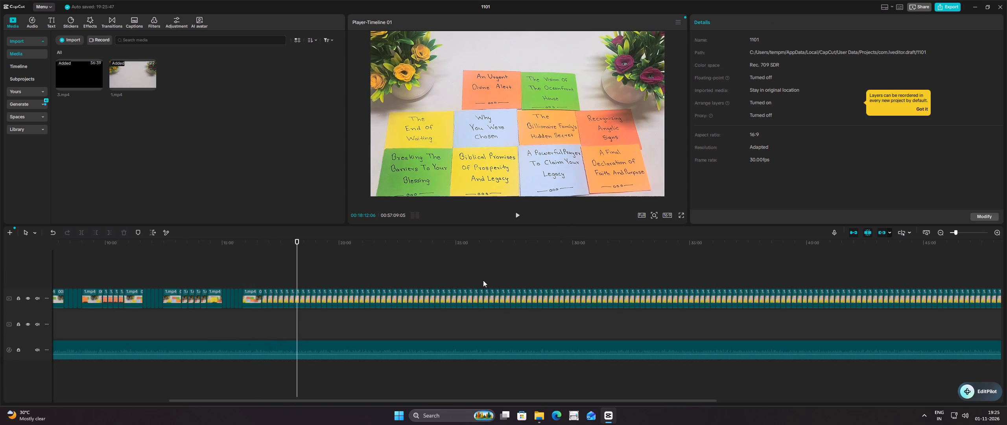
scroll(483, 280, "down", 11, "ctrl")
scroll(483, 280, "up", 1, "ctrl")
left_click_drag(60, 273, 219, 288)
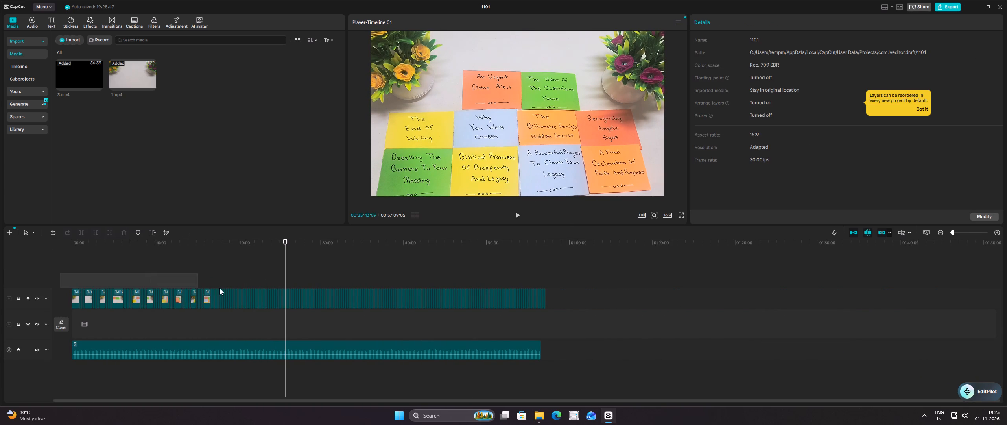
left_click_drag(219, 288, 627, 318)
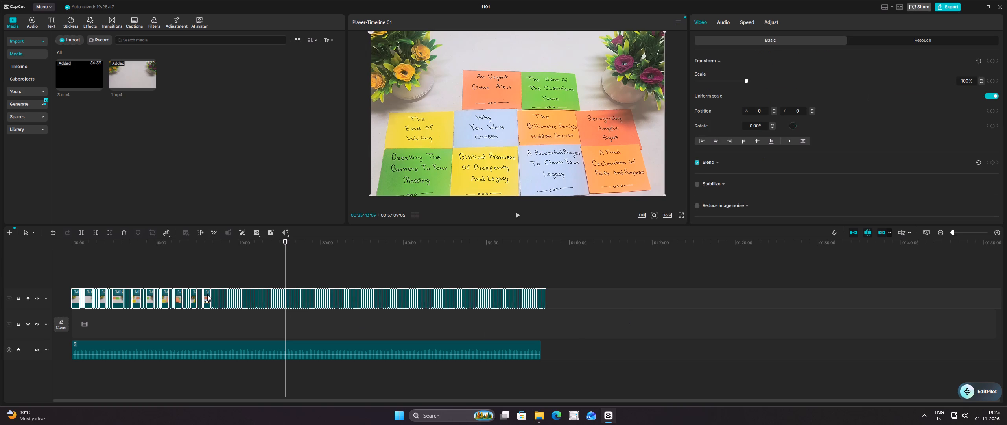
left_click_drag(207, 294, 204, 325)
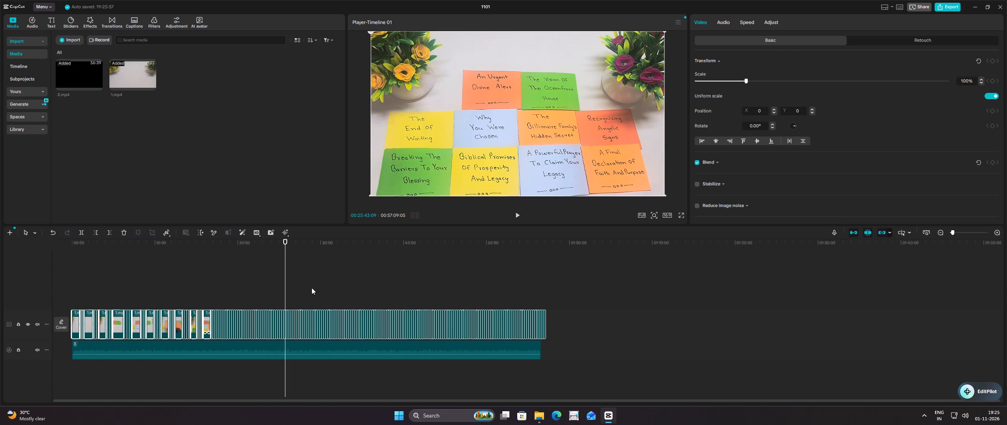
Capture a rectangular screenshot of the preview frame showing all ten notes with the Snipping Tool.
key("Print")
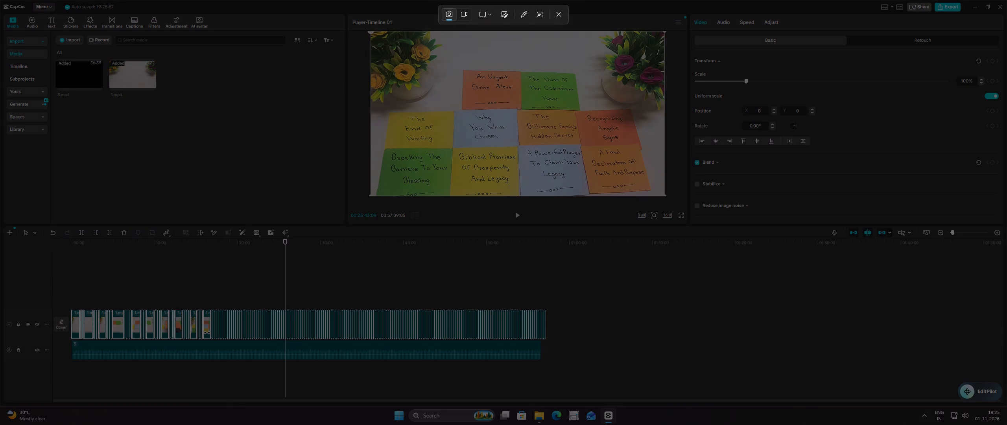
left_click_drag(372, 33, 661, 198)
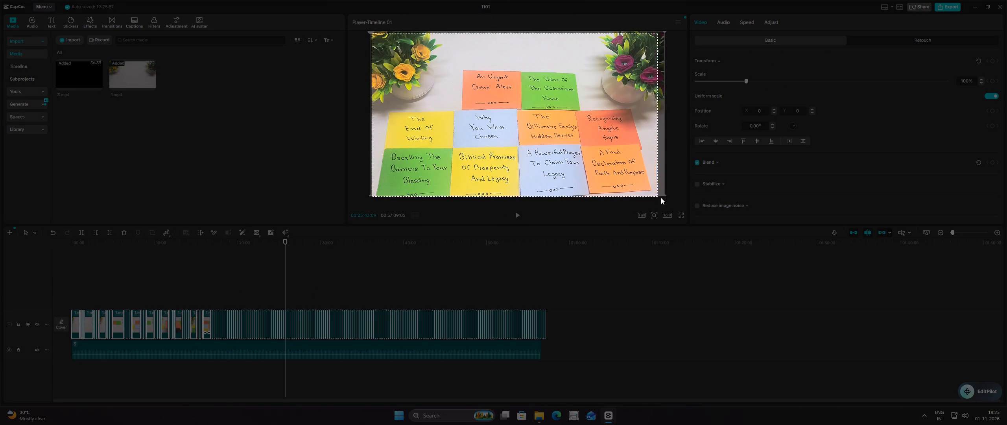
Fit the screenshot area to the preview frame's lower-right corner and open the capture in Snipping Tool.
left_click_drag(661, 198, 664, 194)
left_click(900, 293)
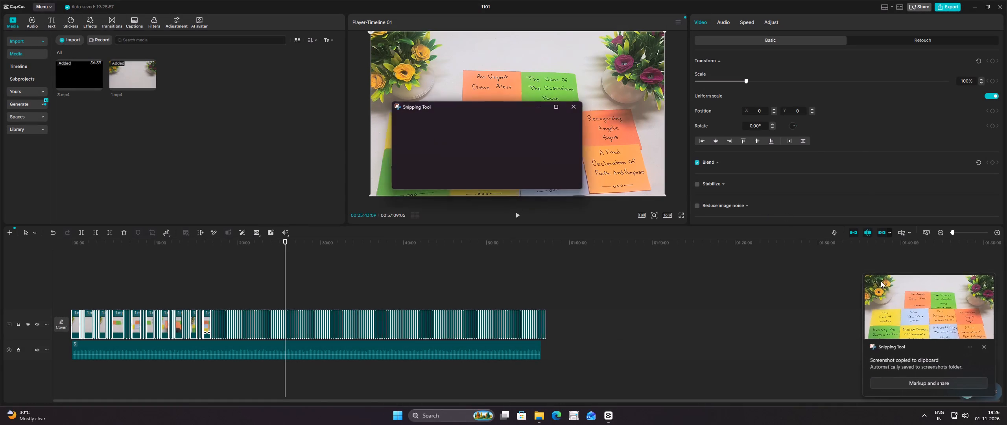
left_click(808, 118)
left_click(810, 110)
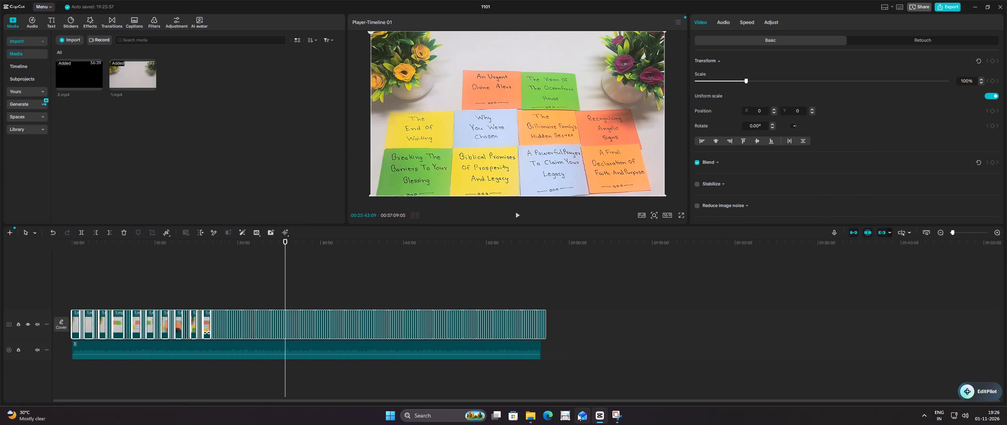
Minimize CapCut and open Google Chrome with the "Your Chrome" profile from the desktop.
left_click(972, 4)
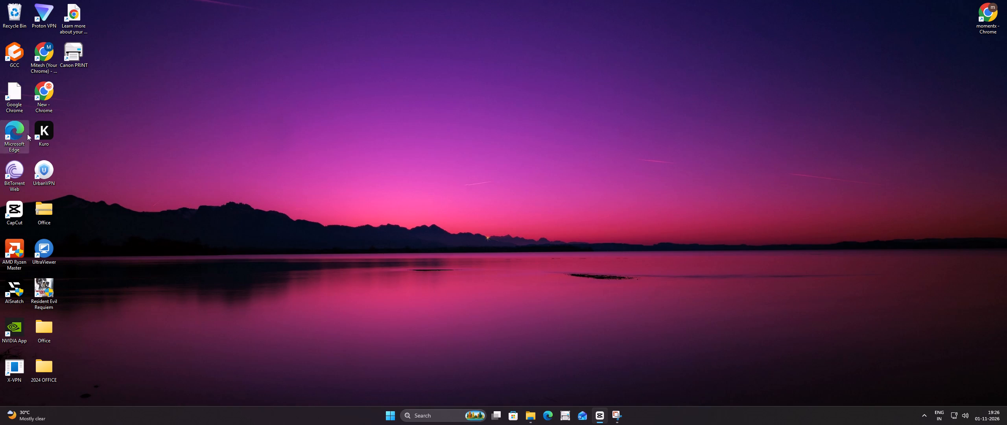
double_click(46, 59)
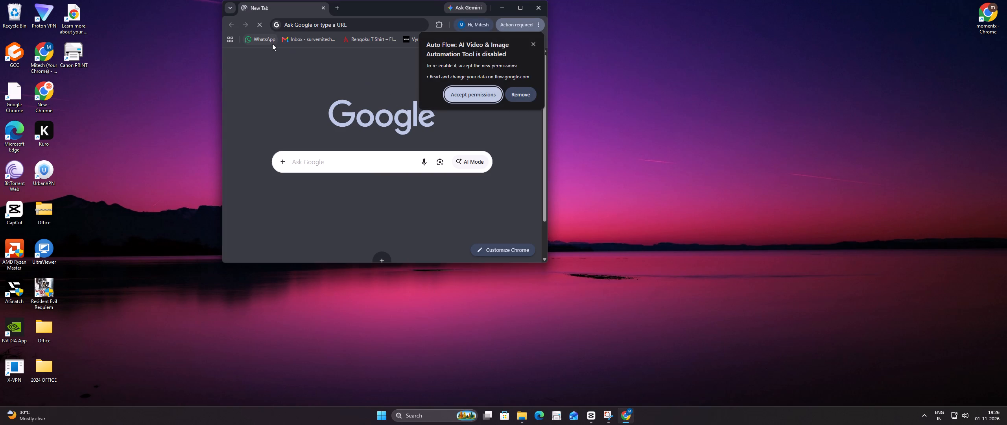
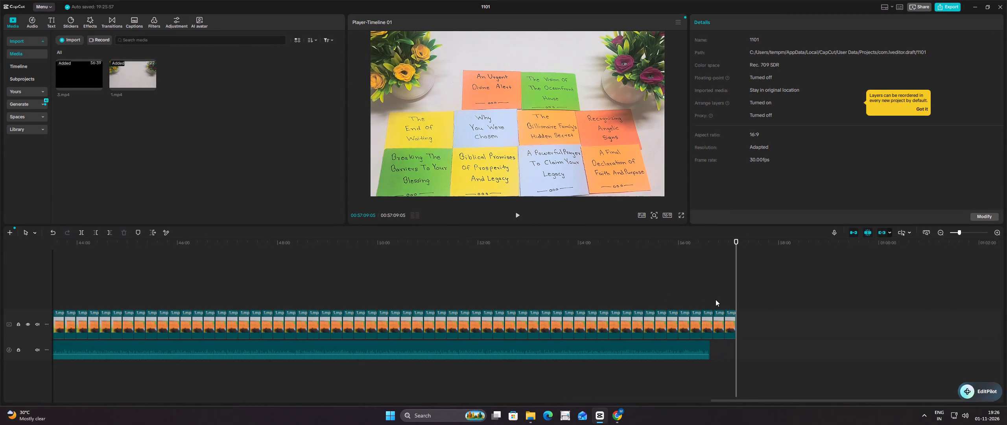
Delete the last two ten-note 1.mp4 pieces on the main track that lie entirely beyond the end of the 3.mp4 audio.
scroll(716, 299, "up", 9, "ctrl")
left_click_drag(677, 289, 748, 343)
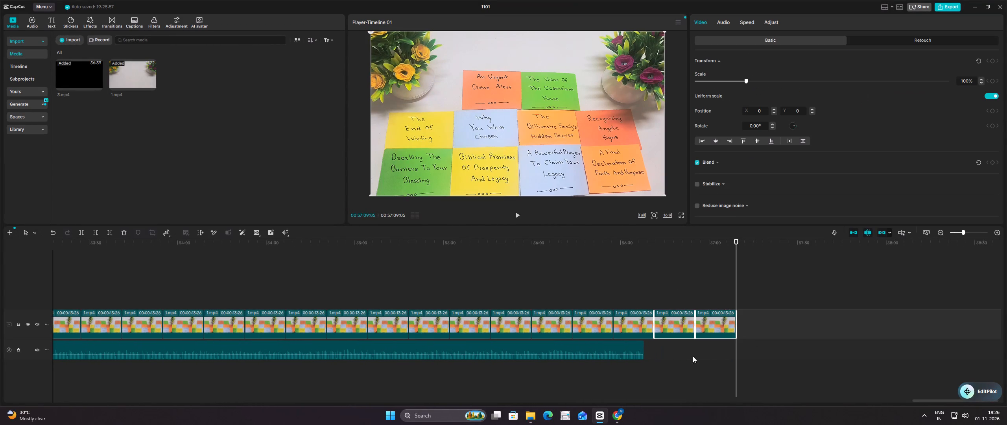
left_click(124, 232)
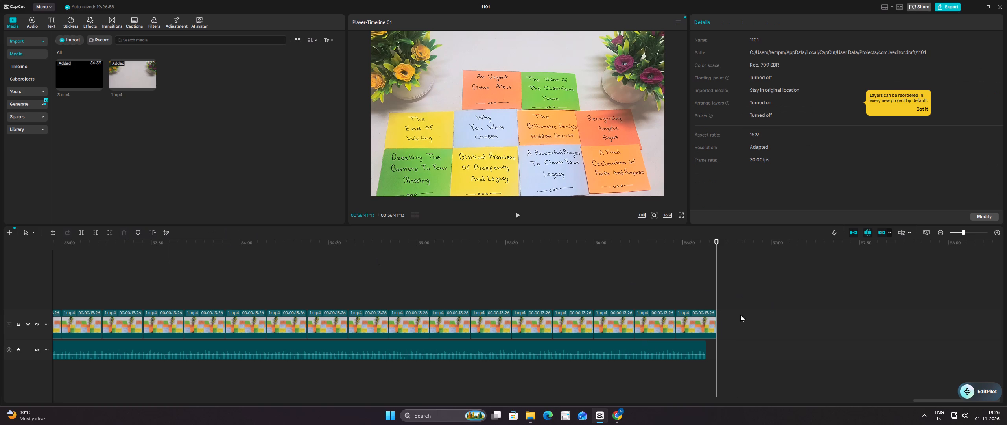
left_click(696, 295)
scroll(696, 295, "down", 13, "ctrl")
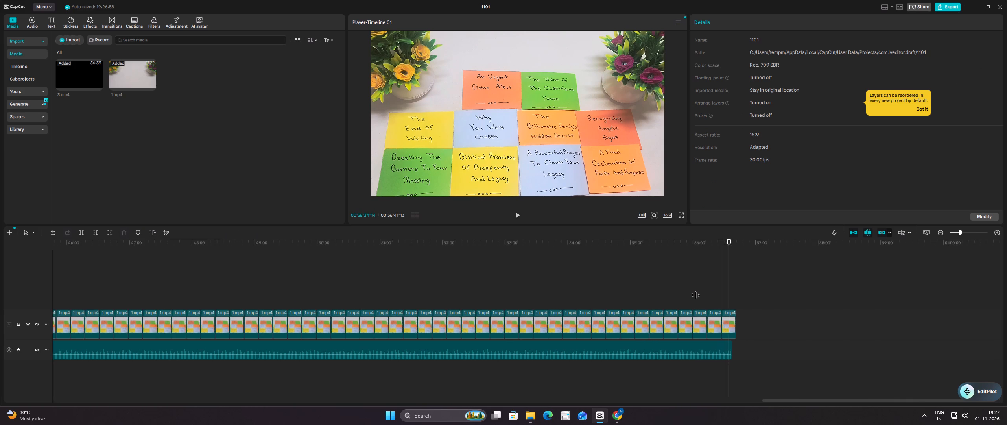
Add the 02_Moody_Dreamy_Blue.cube LUT as an adjustment layer at the very start of the timeline.
scroll(696, 295, "down", 10, "ctrl")
scroll(816, 259, "down", 6, "ctrl")
scroll(812, 305, "down", 5, "ctrl")
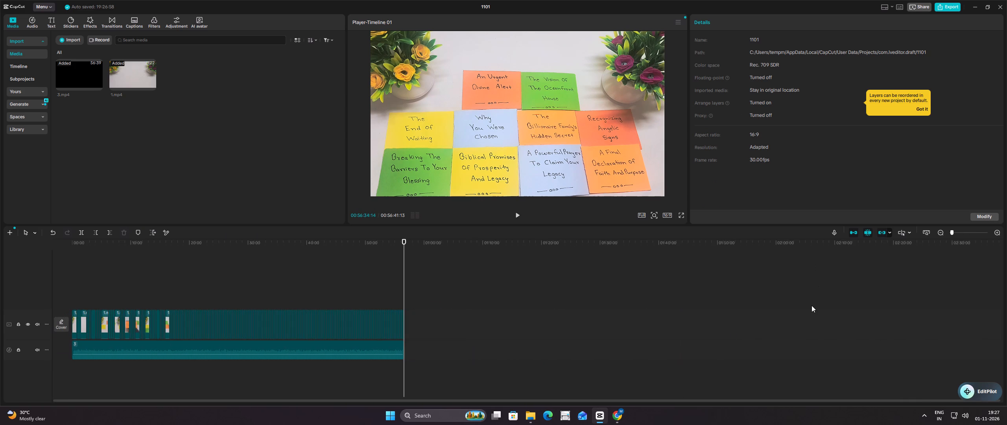
left_click(77, 265)
left_click_drag(77, 265, 42, 268)
scroll(98, 275, "up", 3, "ctrl")
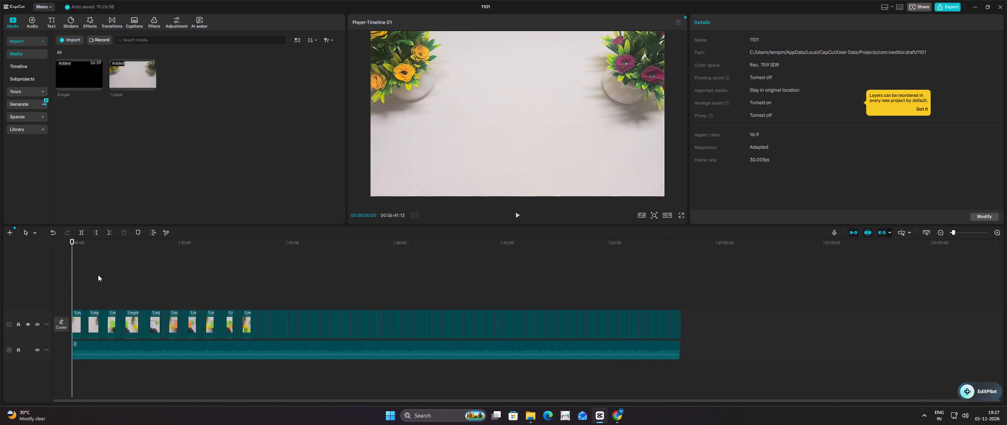
scroll(98, 275, "up", 2, "ctrl")
left_click(205, 19)
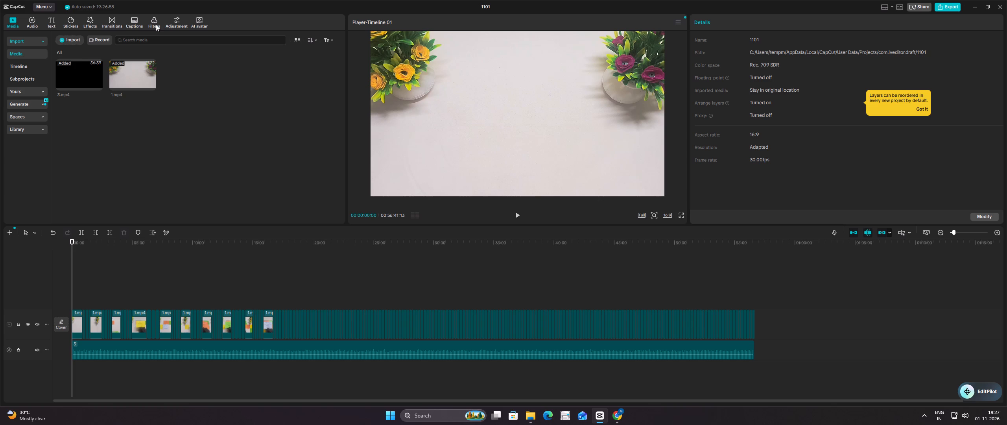
left_click(177, 20)
left_click(44, 68)
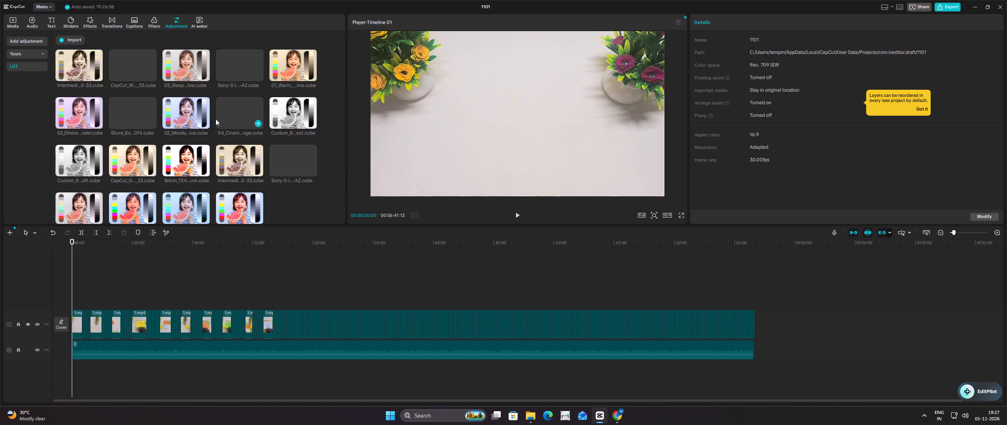
left_click(193, 113)
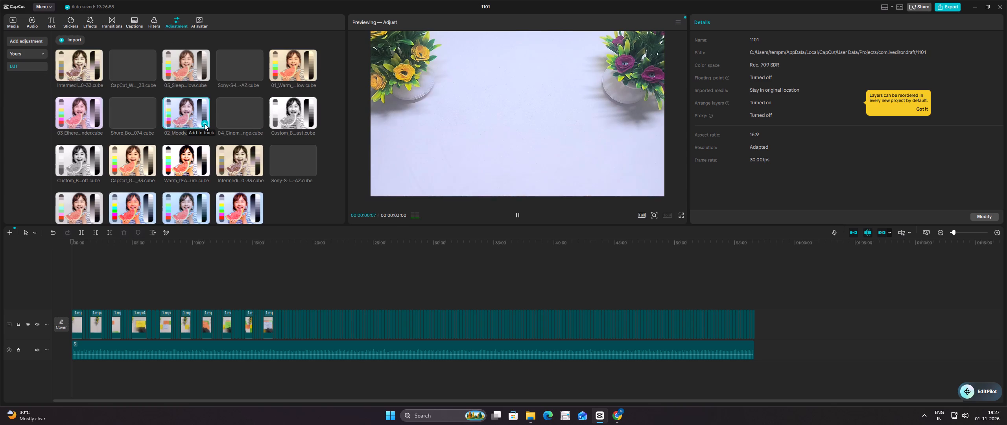
left_click(205, 124)
Stretch the LUT adjustment layer across the whole sequence to the end of the 3.mp4 audio.
left_click_drag(72, 303, 135, 294)
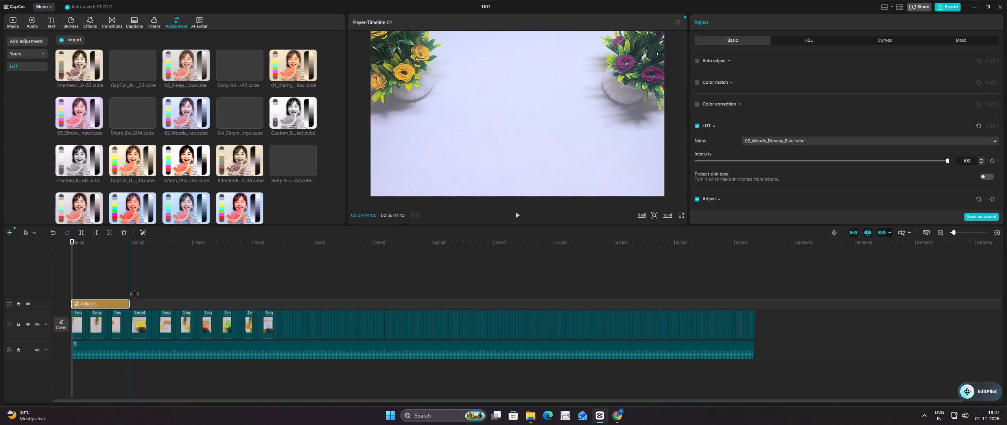
left_click_drag(135, 294, 758, 294)
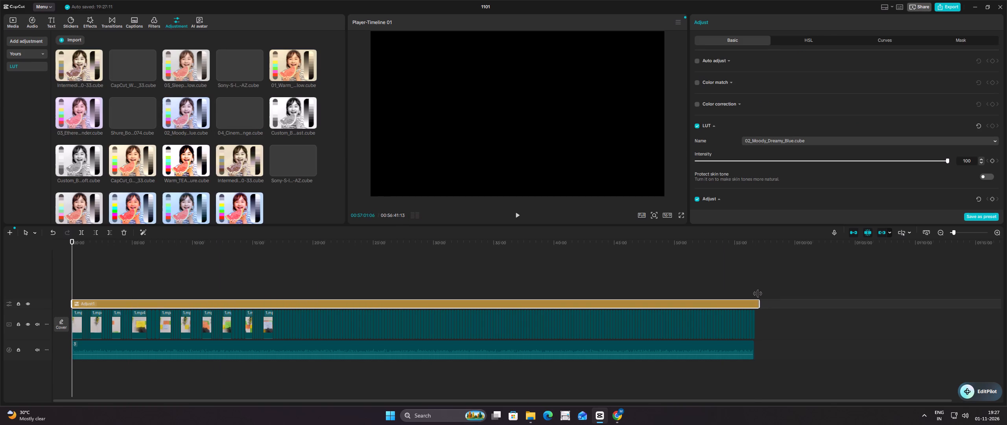
left_click_drag(758, 294, 756, 294)
left_click(755, 291)
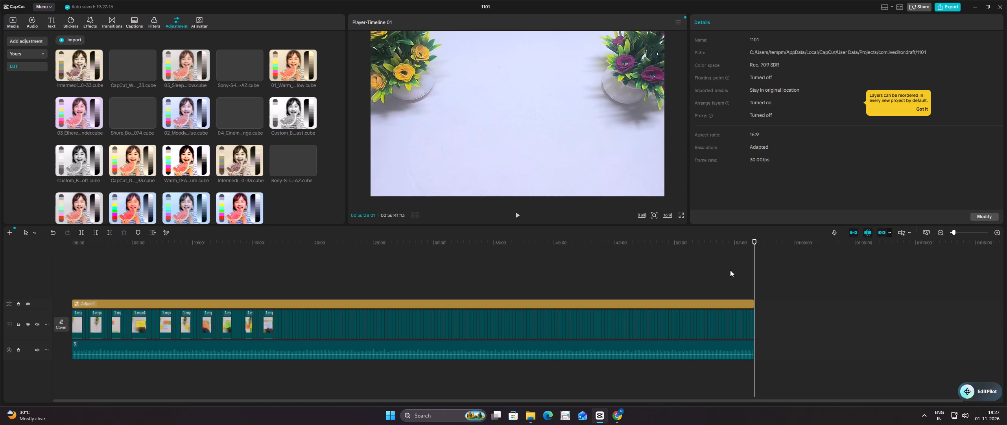
Extend the adjustment layer's end slightly so it is flush with the end of the last 1.mp4 clip.
scroll(772, 276, "up", 1, "ctrl")
scroll(772, 276, "down", 1, "ctrl")
scroll(772, 276, "up", 7, "ctrl")
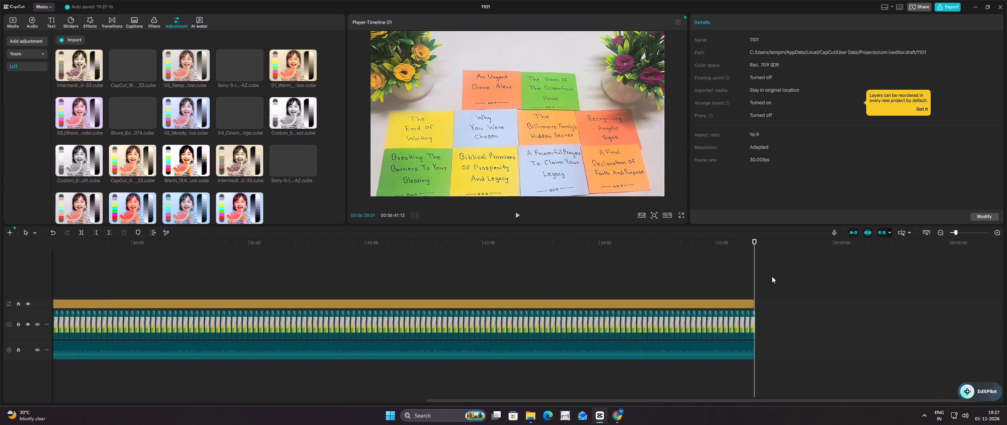
scroll(772, 276, "up", 19, "ctrl")
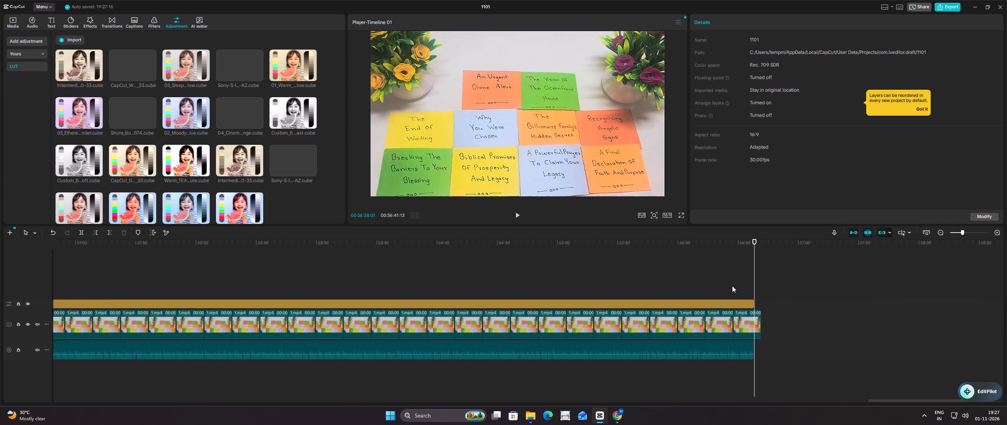
left_click(732, 286)
left_click(749, 301)
left_click_drag(756, 303, 760, 303)
left_click(761, 288)
scroll(761, 288, "down", 20, "ctrl")
scroll(761, 288, "down", 5, "ctrl")
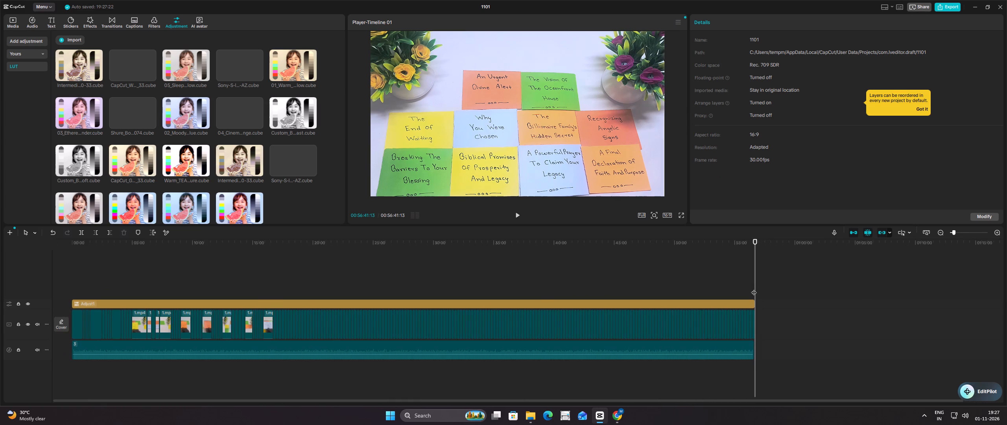
Pull the adjustment layer's front edge to the timeline's beginning and preview the graded footage over the first two notes.
left_click(76, 272)
left_click_drag(76, 272, 67, 274)
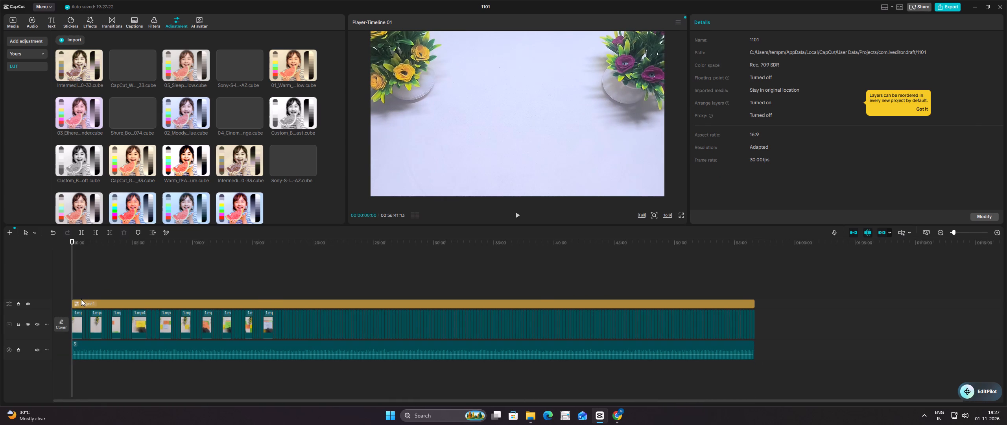
left_click(81, 303)
left_click_drag(72, 303, 68, 303)
left_click(76, 285)
left_click_drag(76, 285, 70, 285)
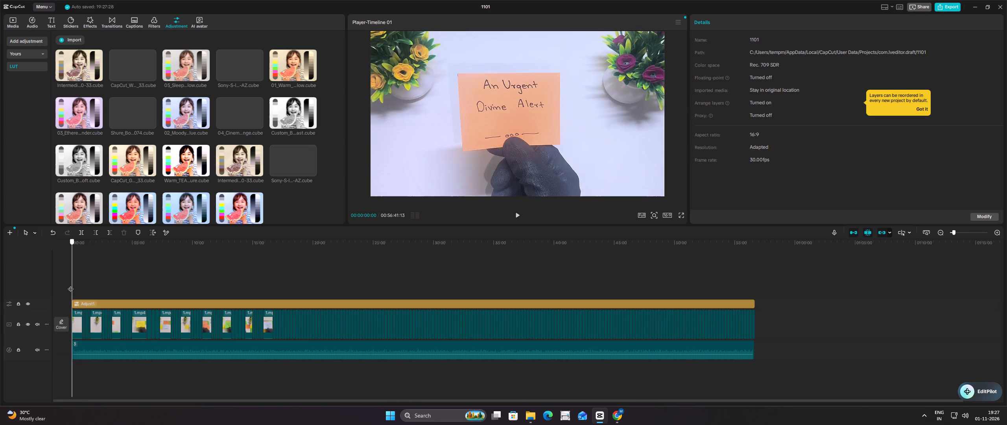
left_click_drag(70, 285, 99, 275)
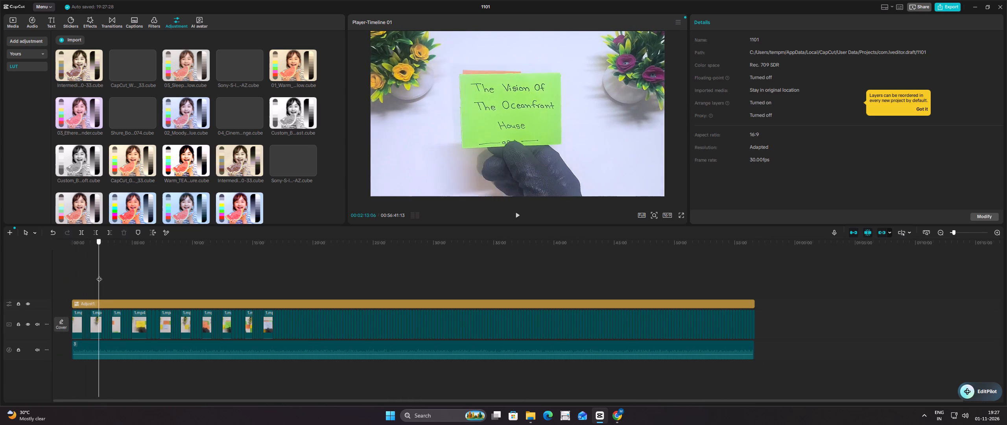
left_click_drag(99, 275, 67, 257)
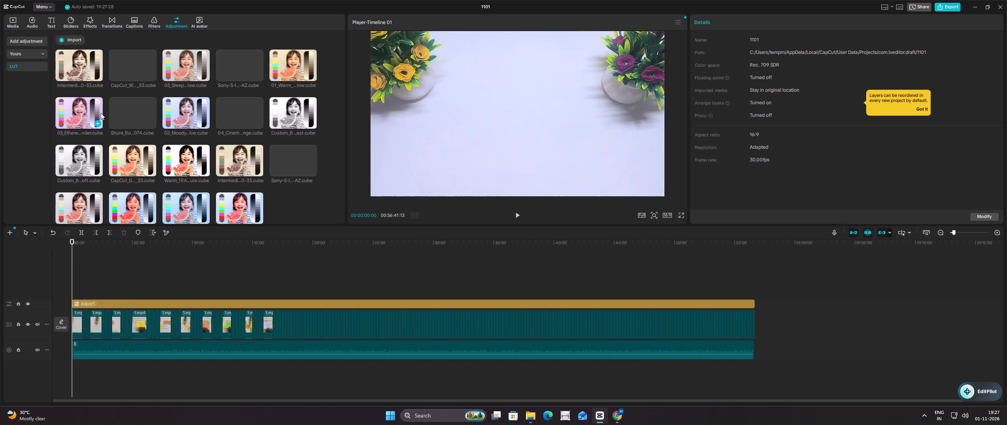
Import green screen.mp4 from the external drive and place it above the adjustment layer at the timeline's start.
left_click(15, 20)
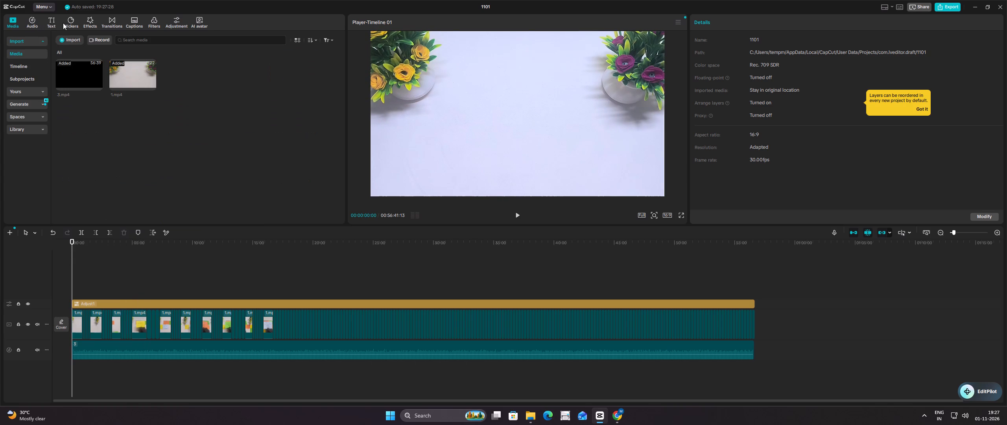
left_click(73, 39)
left_click(87, 57)
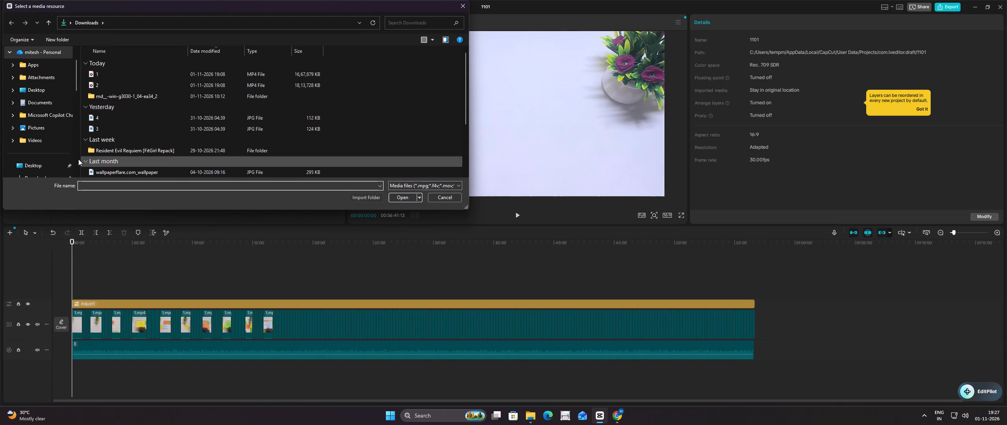
scroll(66, 159, "down", 5)
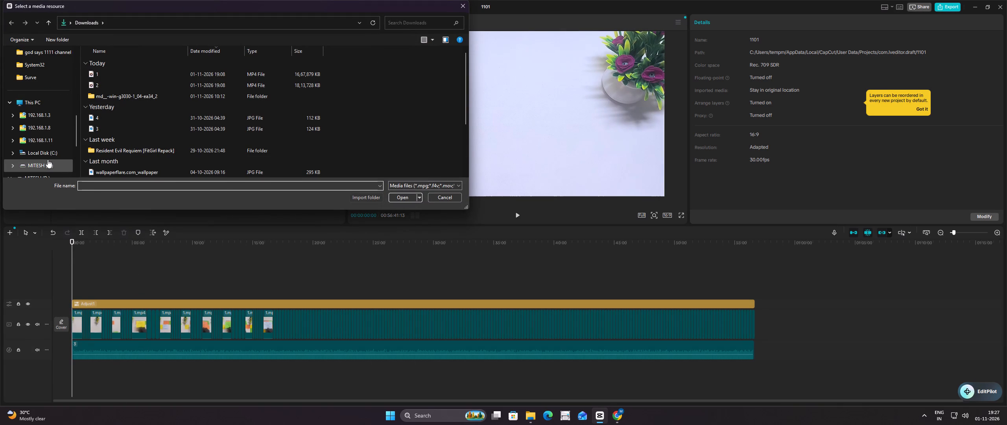
left_click(48, 159)
double_click(107, 125)
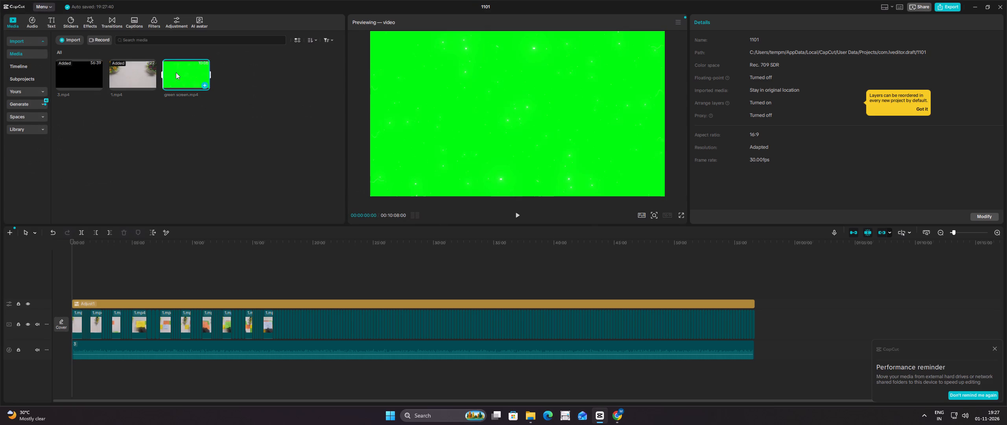
left_click_drag(176, 72, 60, 272)
Scale the green screen.mp4 overlay down to 97% in the preview.
left_click(100, 254)
left_click(541, 174)
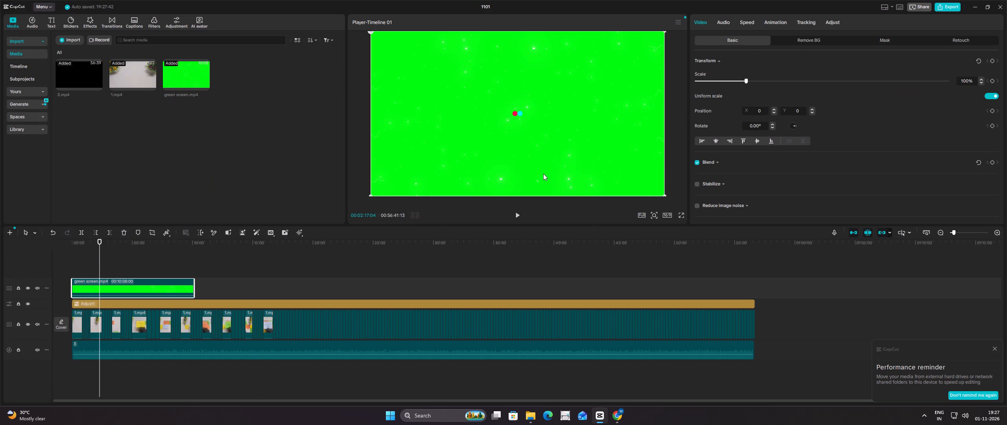
left_click_drag(663, 196, 657, 192)
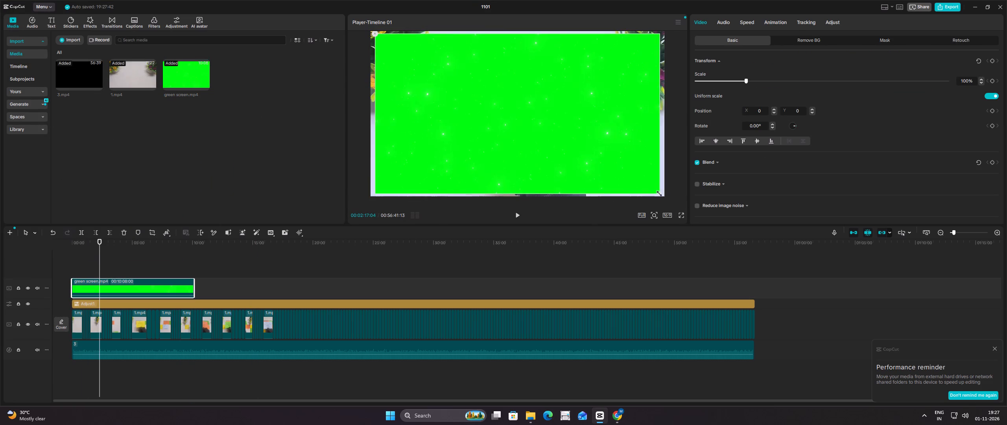
left_click_drag(657, 192, 657, 193)
Lower the green screen.mp4 clip's volume to the minimum.
left_click(721, 24)
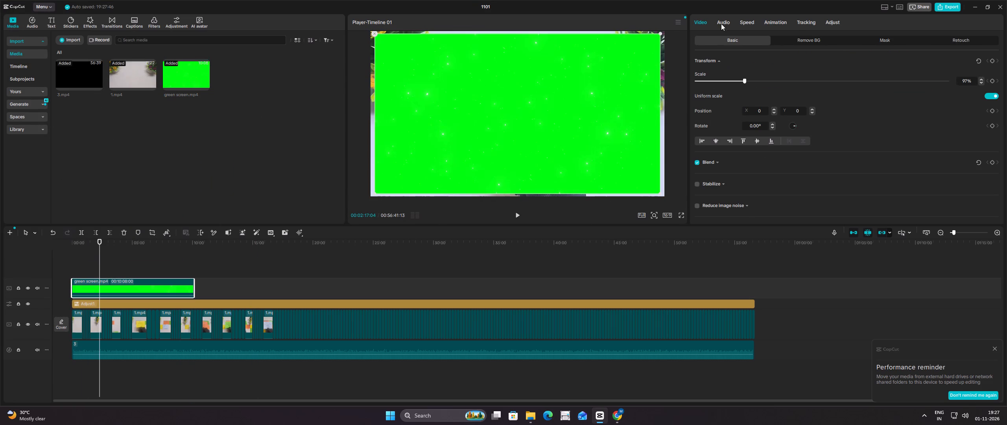
left_click_drag(713, 78, 688, 86)
Key out the overlay's green background with Chroma key at intensity 67 and play a moment of the result.
left_click(695, 25)
left_click(787, 37)
left_click(697, 81)
left_click(653, 90)
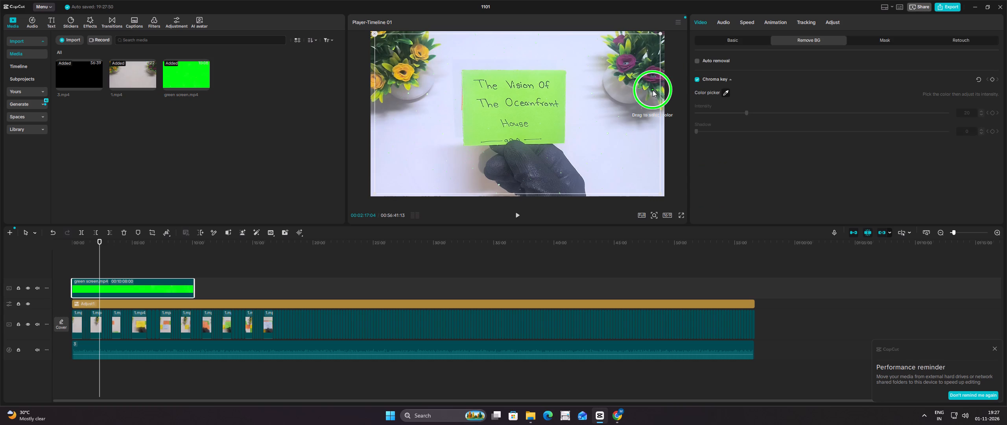
left_click_drag(754, 112, 843, 121)
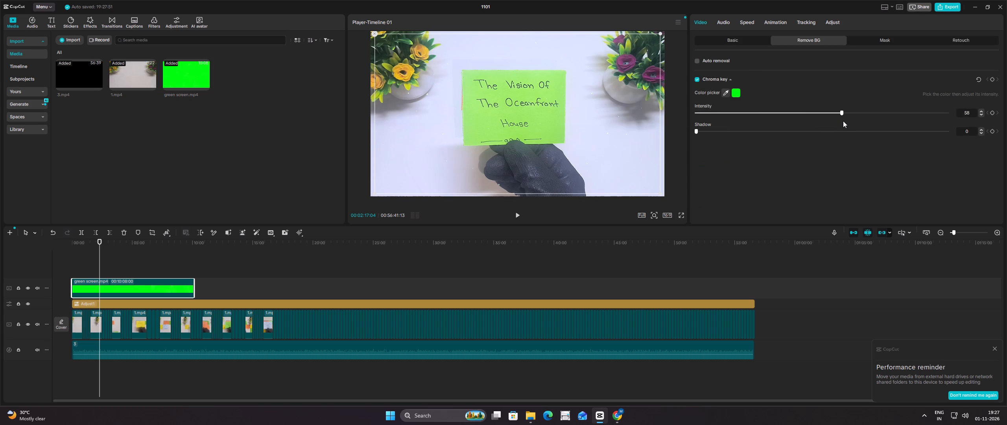
left_click_drag(843, 121, 867, 128)
left_click_drag(867, 128, 865, 129)
left_click(522, 218)
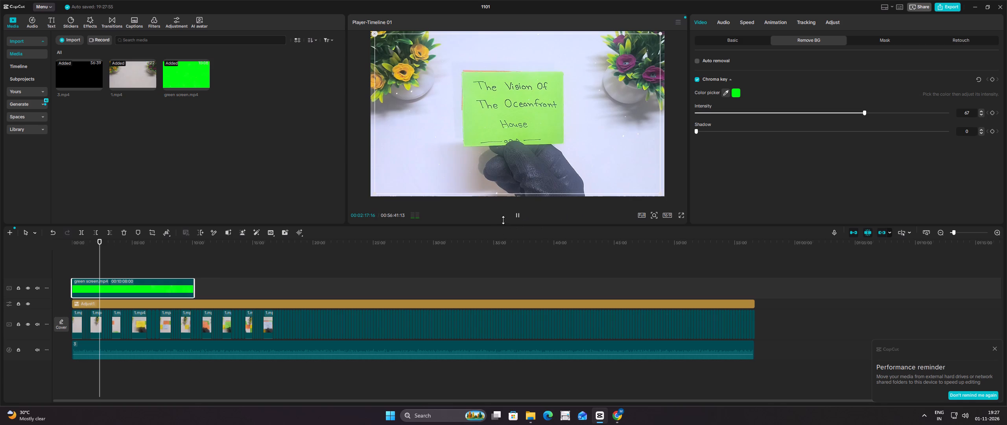
Copy the keyed green screen.mp4 clip and paste four copies spaced along its track, at about 12:27, 23:38, 34:15 and 45:35.
right_click(183, 283)
right_click(183, 283)
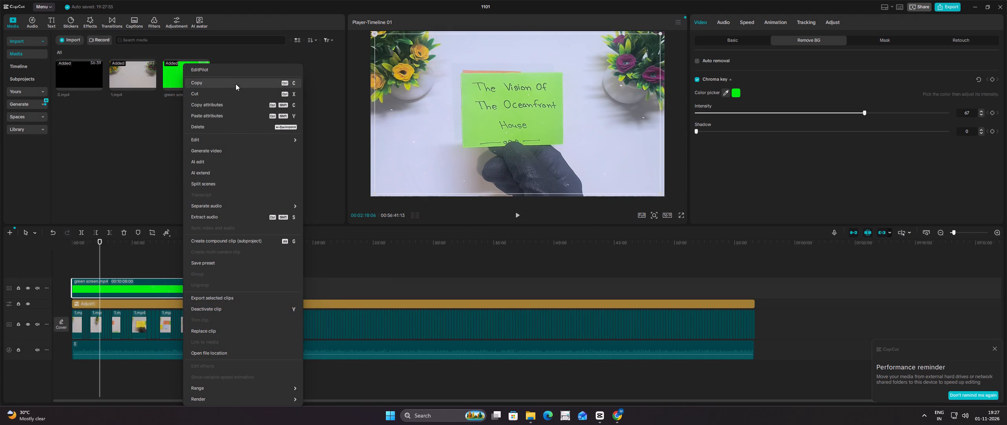
left_click(236, 84)
left_click(193, 263)
left_click(224, 271)
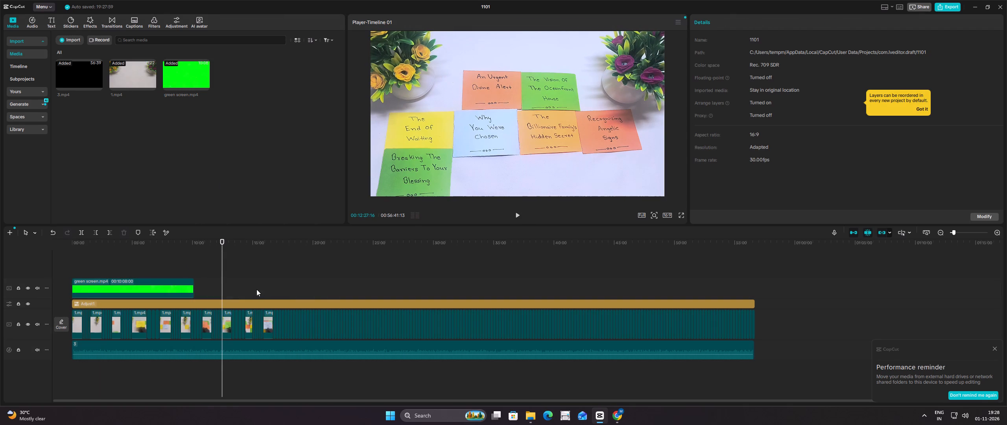
key("ctrl+v")
left_click(357, 261, "ctrl")
key("ctrl+v")
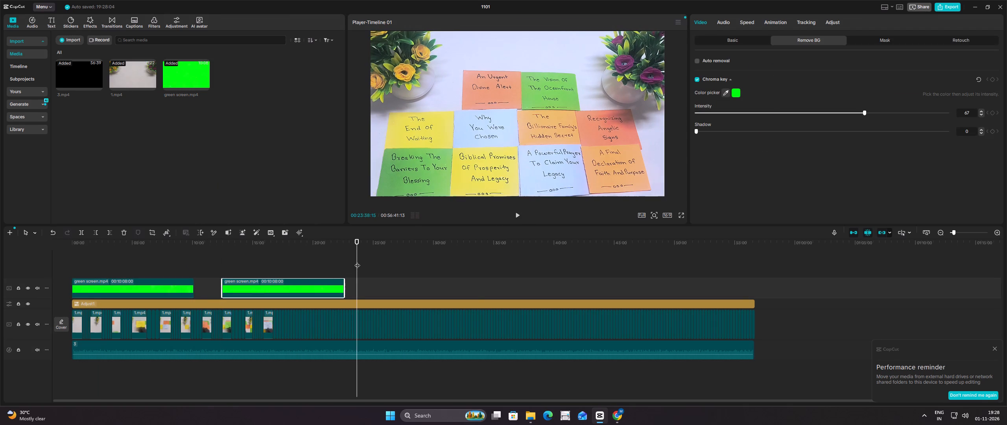
left_click(485, 267, "ctrl")
key("ctrl+v")
left_click(609, 267, "ctrl")
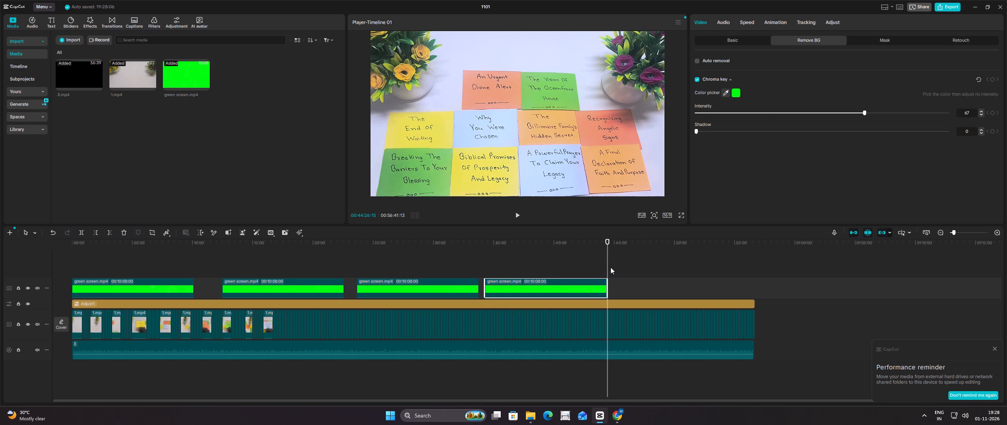
left_click(622, 265, "ctrl")
key("ctrl+v")
Close the four gaps between the green screen.mp4 clips so all five run back to back from the start.
right_click(212, 283)
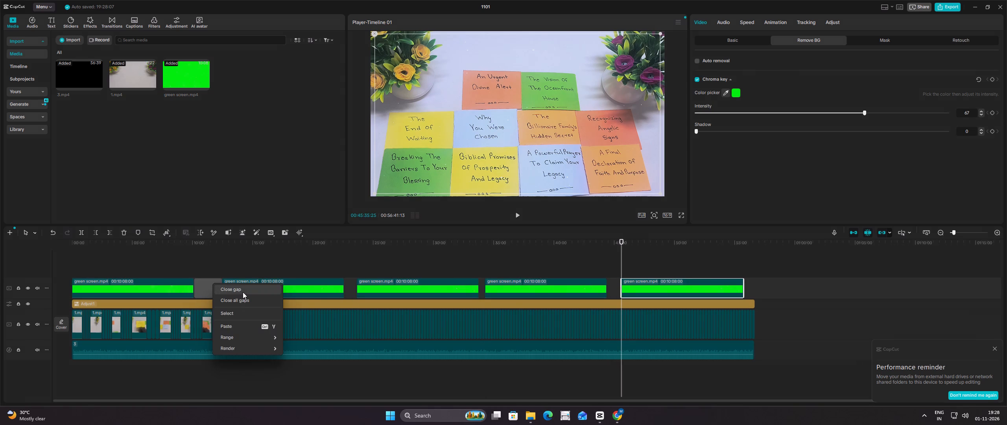
left_click(243, 292)
right_click(321, 283)
left_click(349, 287)
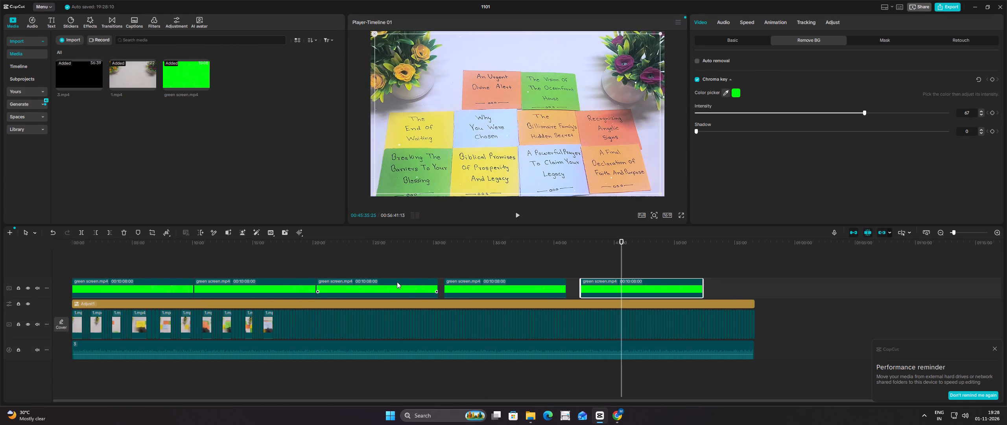
right_click(440, 281)
left_click(462, 291)
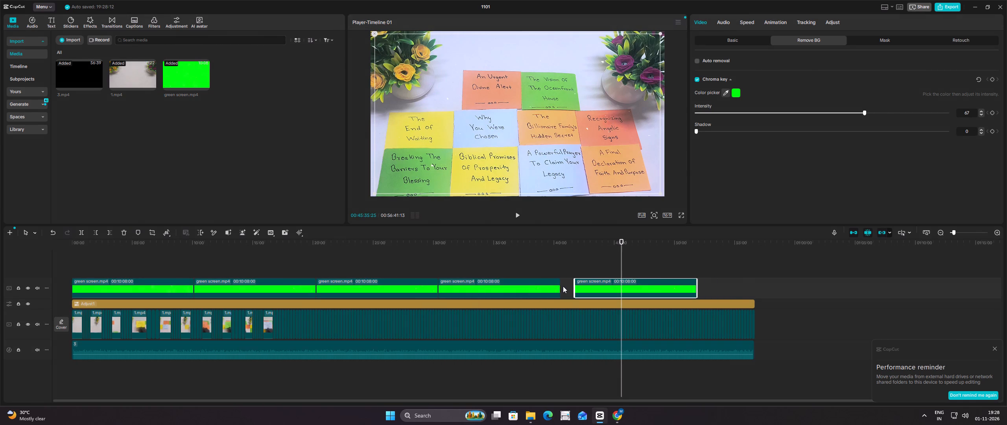
right_click(563, 286)
left_click(592, 294)
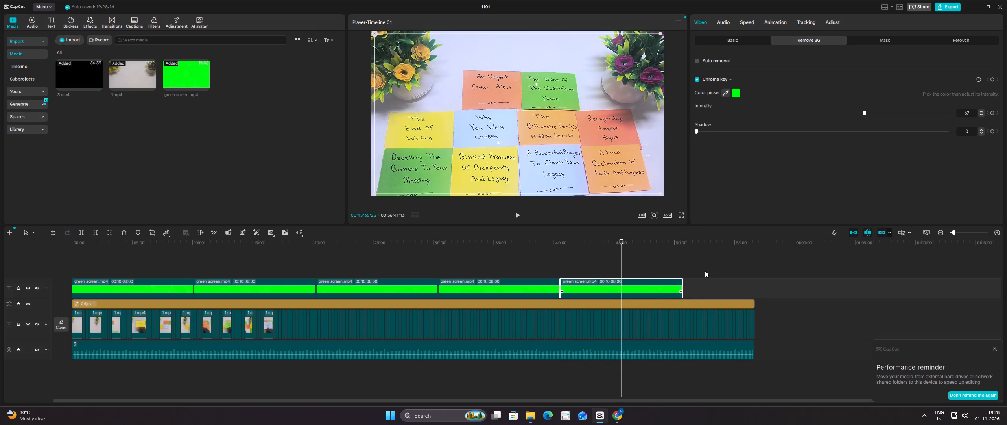
Paste a sixth green screen.mp4 copy directly after the fifth and trim its end to match the other tracks at 56:41.
left_click(704, 270)
key("ctrl+v")
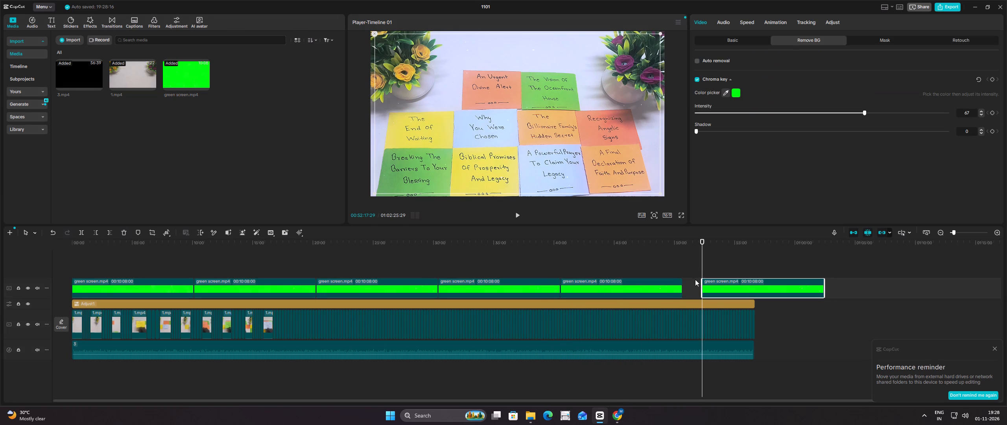
right_click(688, 285)
left_click(701, 296)
left_click_drag(805, 281, 784, 285)
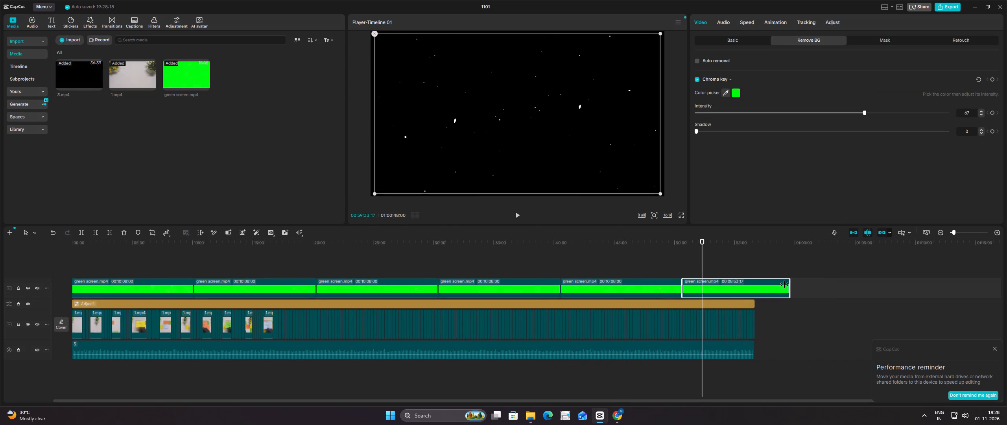
left_click_drag(784, 285, 756, 291)
left_click(773, 281)
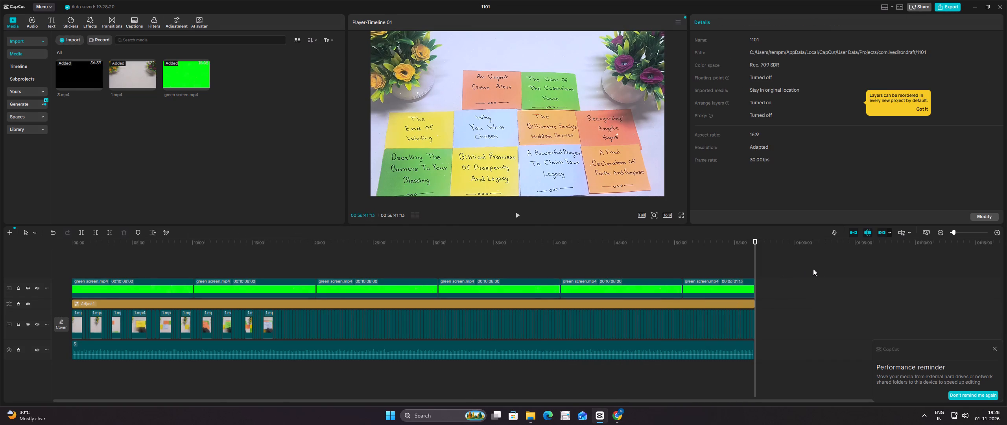
Check the timeline's end and play short stretches near the start, at about 14:43 and at about 44:00 to review the overlay.
scroll(813, 269, "up", 15, "ctrl")
scroll(789, 269, "down", 3, "ctrl")
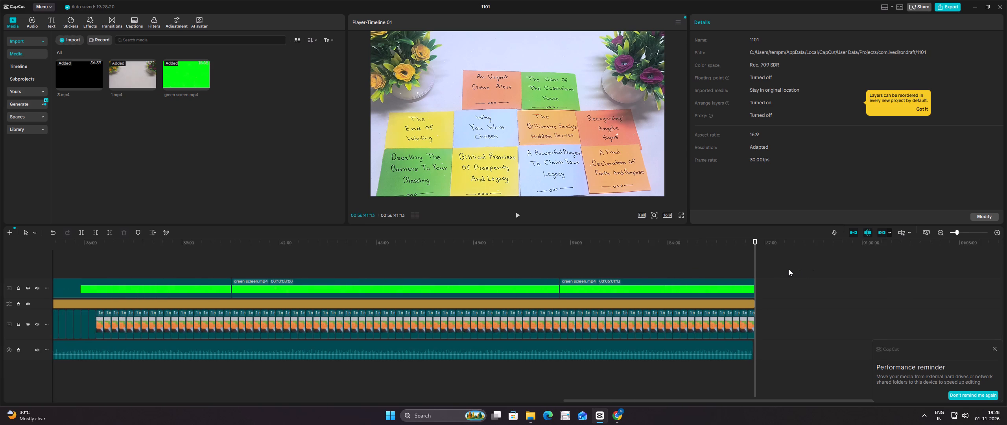
scroll(789, 269, "up", 1, "ctrl")
scroll(789, 269, "down", 15, "ctrl")
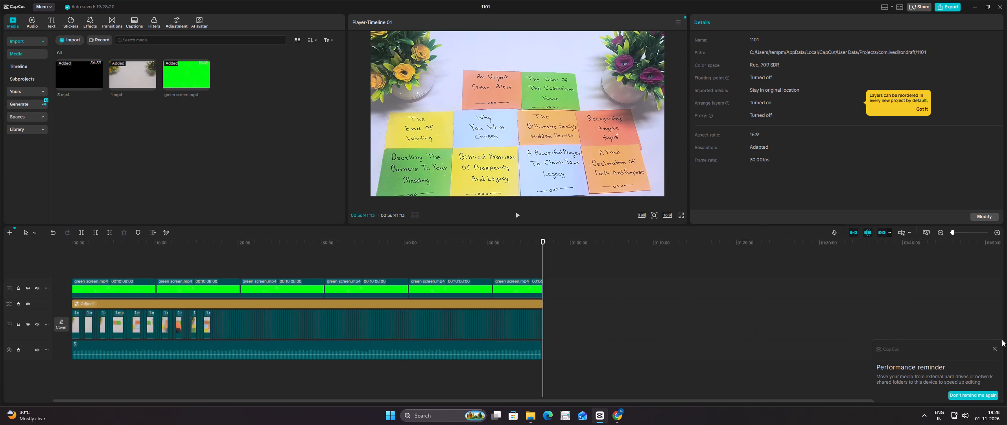
left_click(996, 346)
left_click(996, 349)
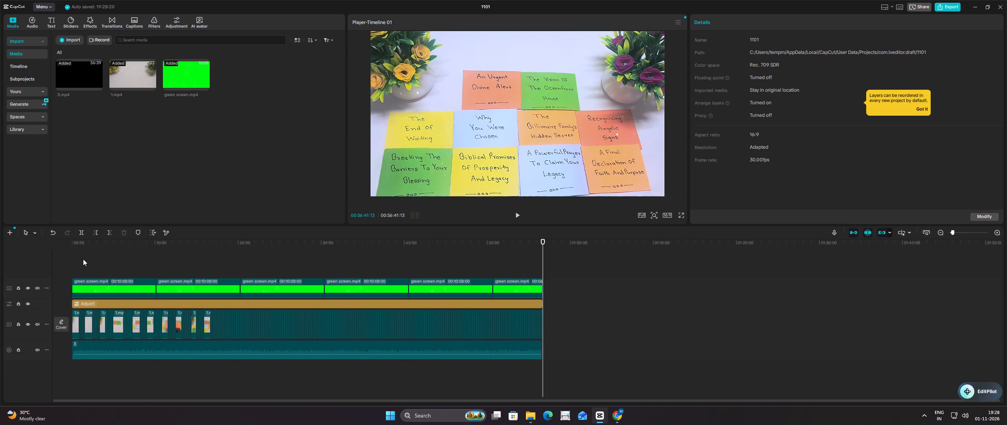
left_click(83, 259)
left_click_drag(83, 259, 75, 261)
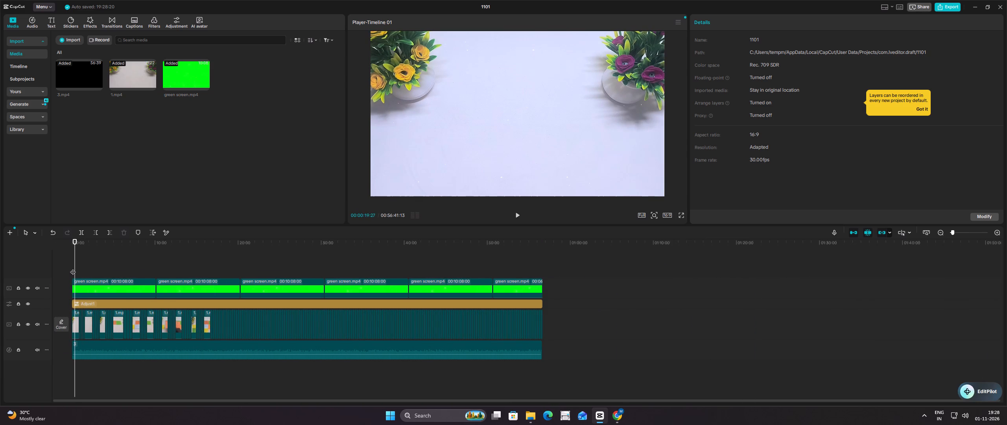
left_click(519, 214)
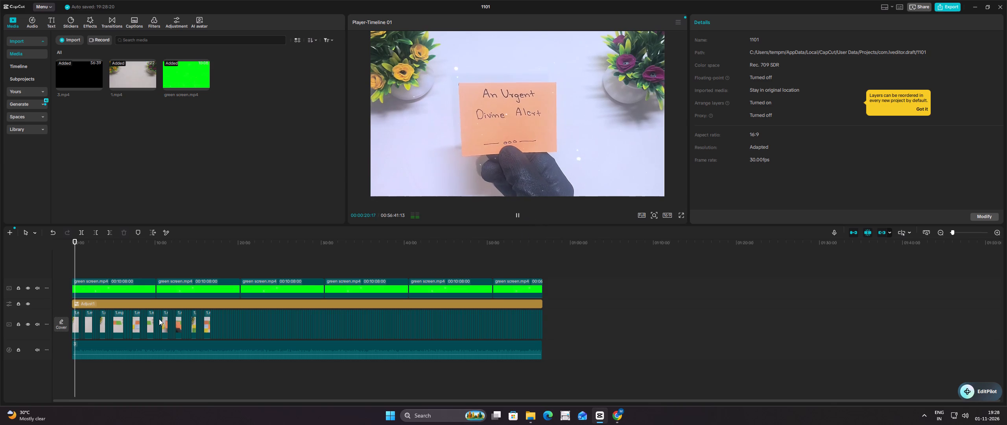
left_click(195, 264)
left_click(195, 262)
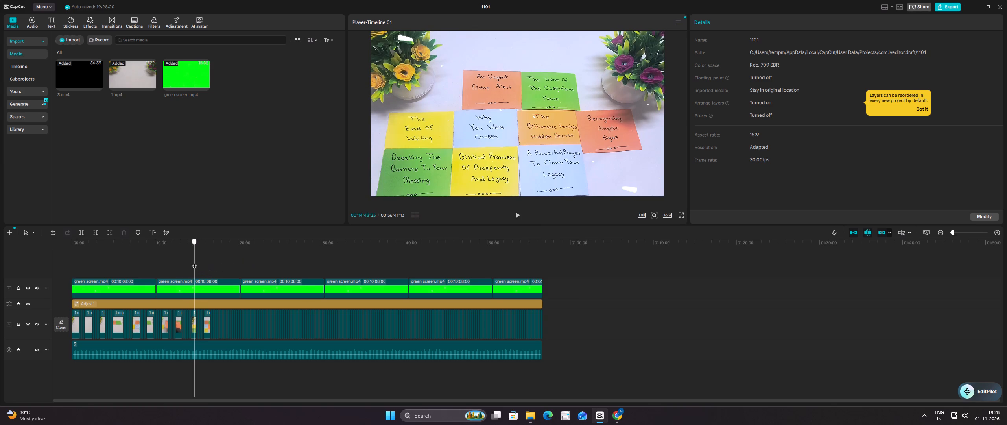
left_click(516, 216)
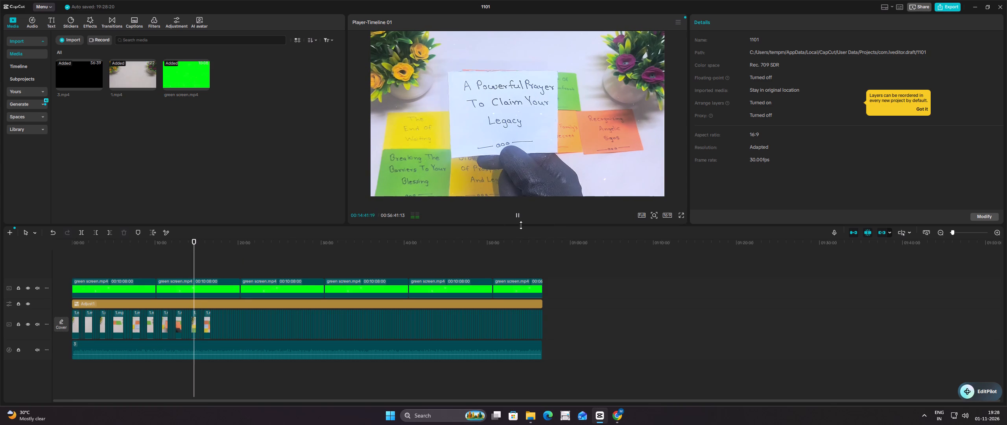
left_click(439, 264)
left_click(516, 213)
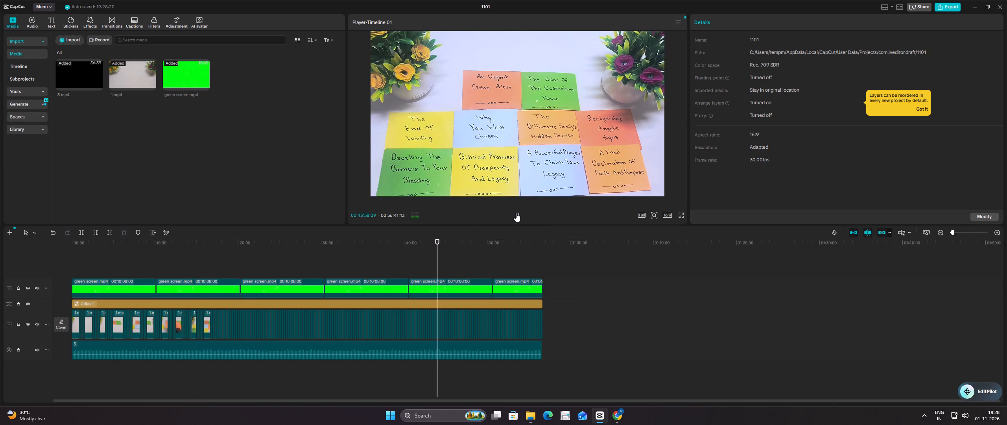
left_click(516, 213)
Close project 1101 and create a new project.
left_click(1002, 4)
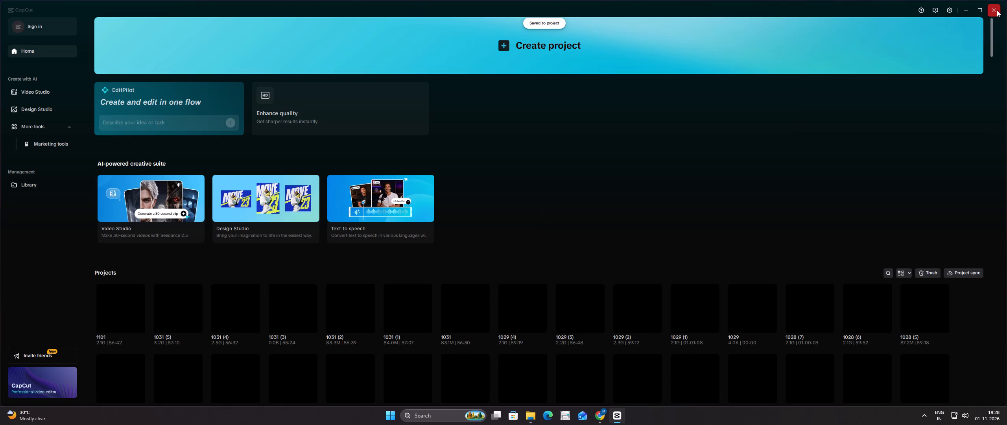
left_click(537, 42)
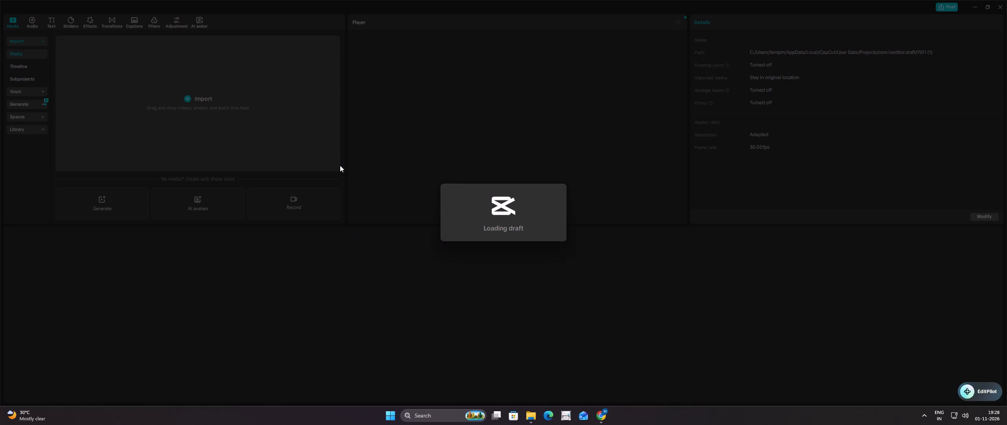
Import 4.mp4 and 2.mp4 into the new project's media.
left_click(242, 137)
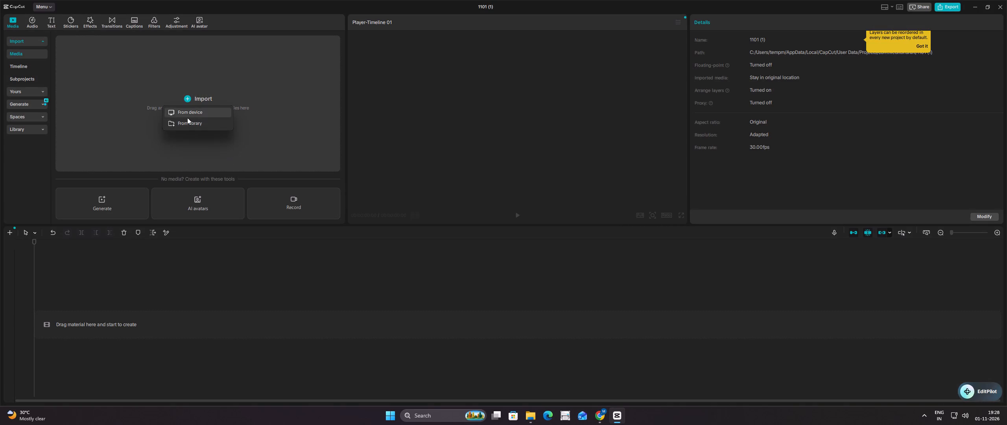
left_click(187, 118)
double_click(103, 120)
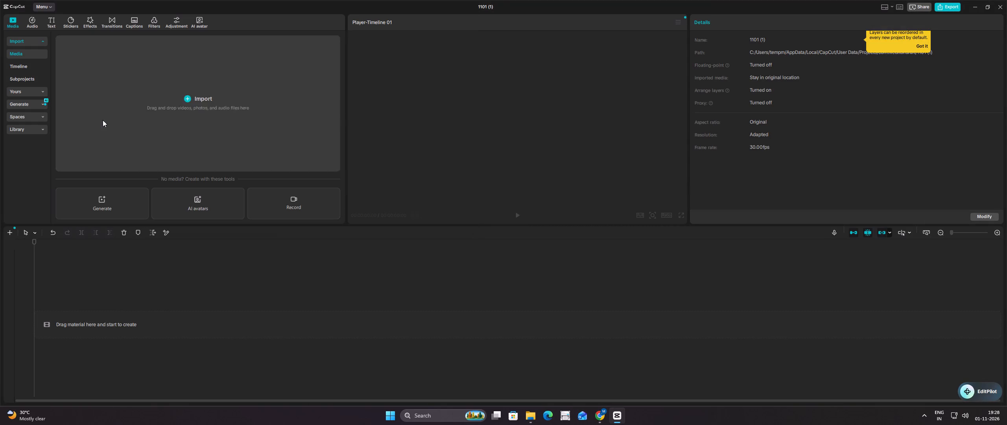
left_click(91, 135)
left_click(60, 35)
left_click(74, 52)
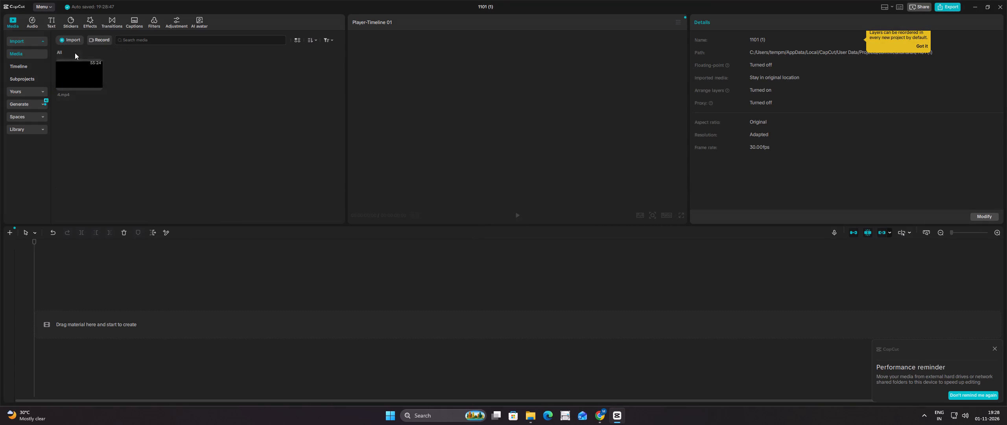
scroll(53, 123, "up", 4)
left_click(52, 121)
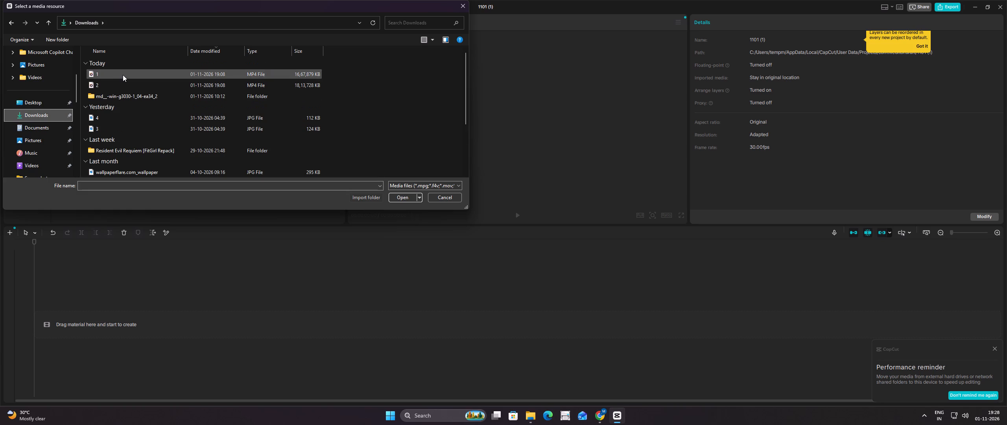
double_click(126, 86)
left_click(245, 153)
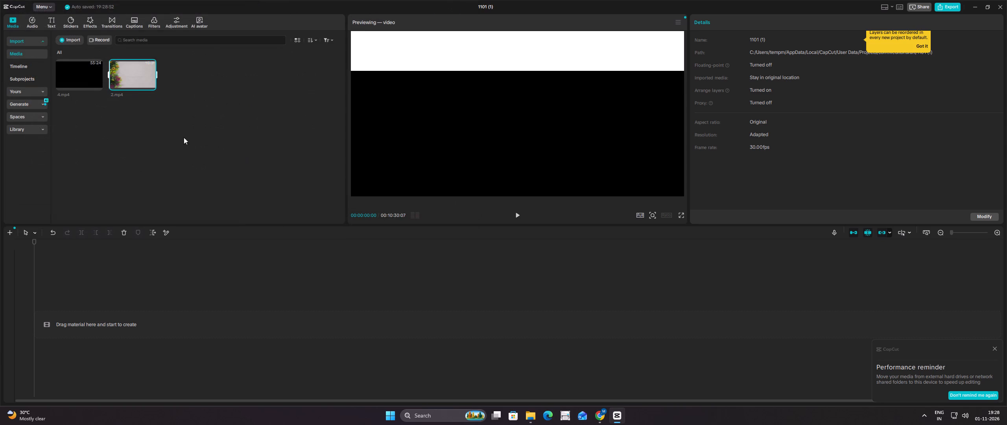
Place 4.mp4 at the start of the timeline, extract its audio and delete its black video clip.
left_click_drag(76, 70, 100, 314)
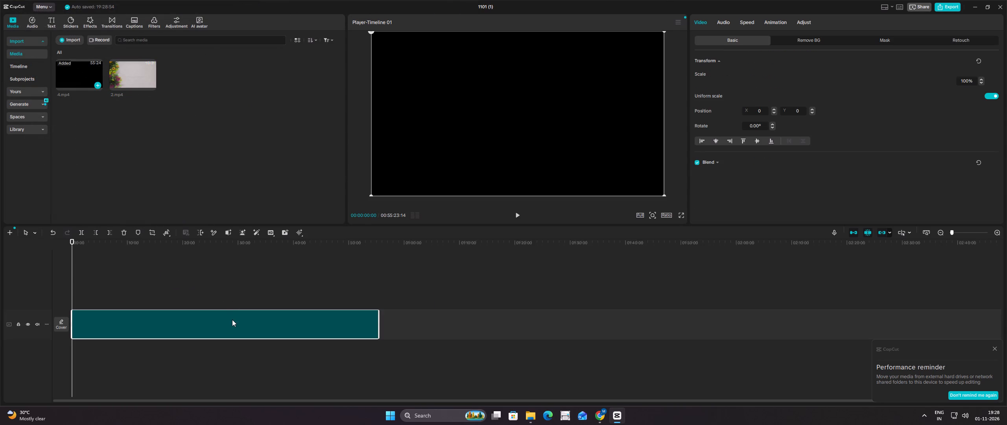
right_click(232, 325)
right_click(232, 325)
left_click(273, 216)
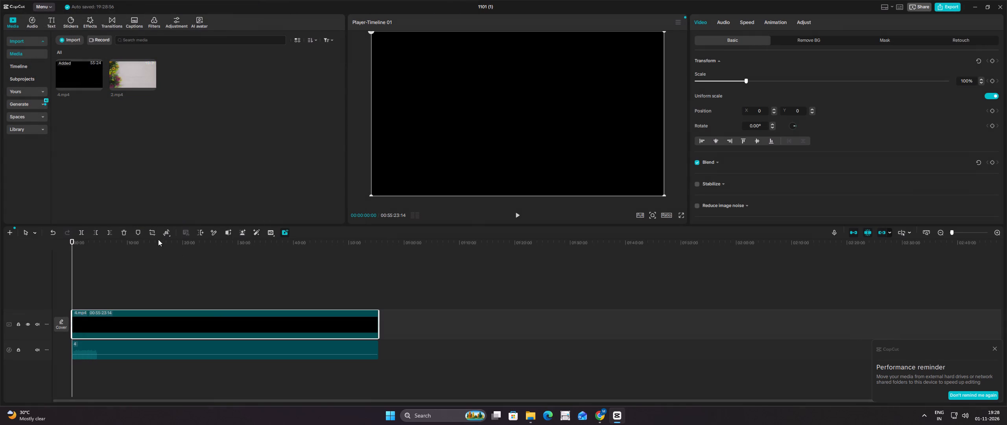
left_click(122, 231)
Place 2.mp4 at the timeline start on a new track above the empty main track.
left_click_drag(126, 68, 66, 296)
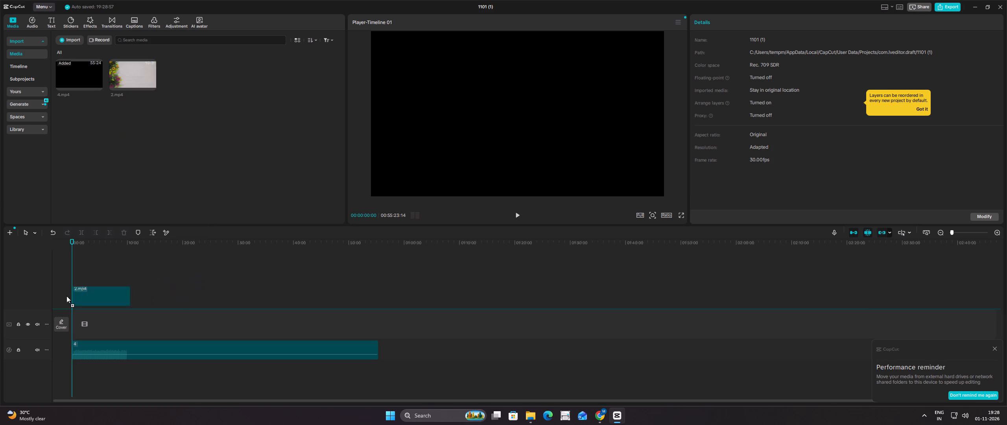
left_click_drag(66, 296, 39, 291)
left_click(464, 228)
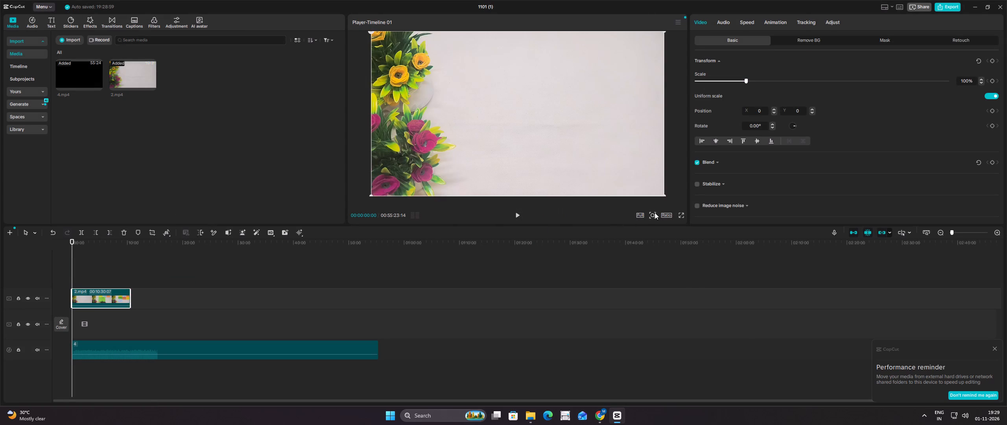
Set the project's aspect ratio to 16:9.
left_click(663, 214)
left_click(696, 249)
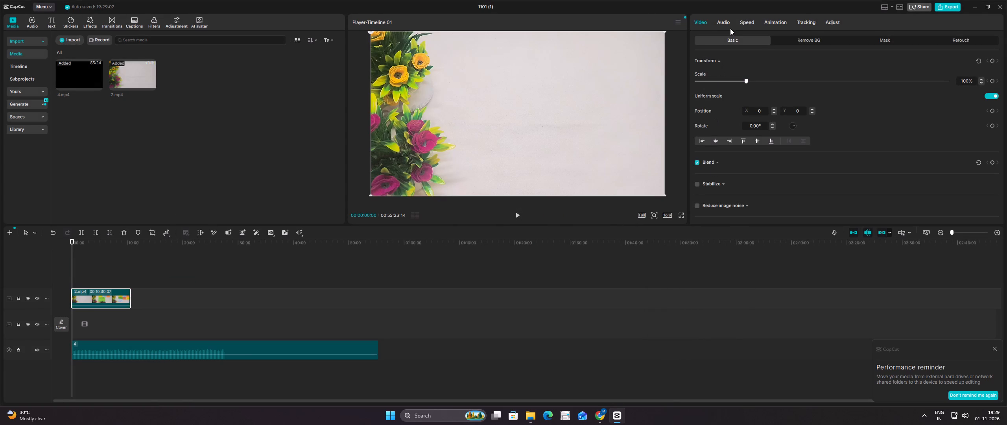
Lower the 2.mp4 clip's volume to the minimum.
left_click(726, 20)
left_click(724, 63)
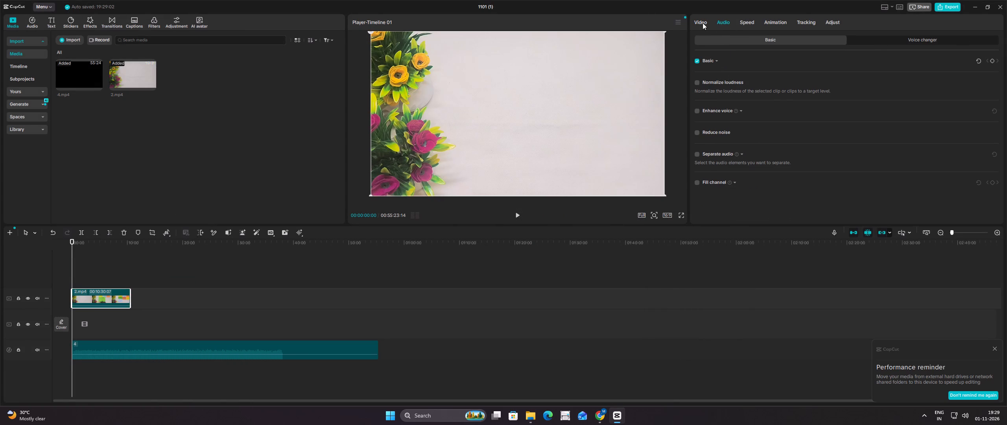
left_click(703, 23)
left_click(729, 22)
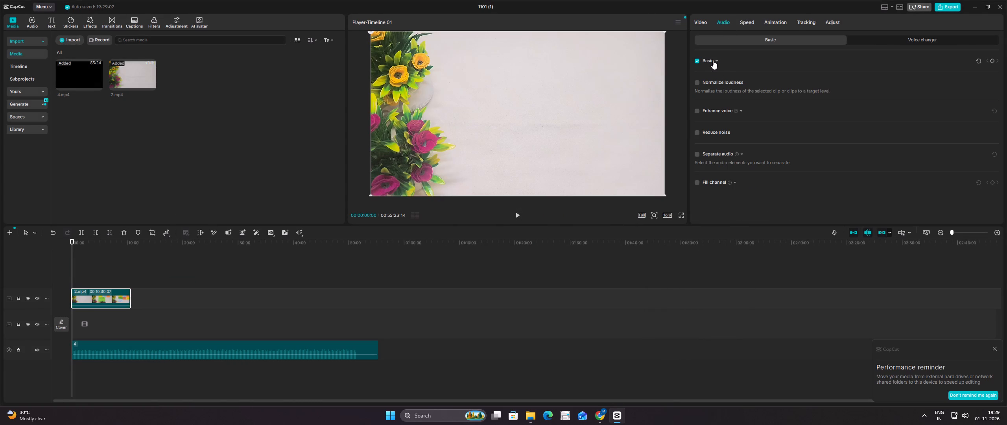
left_click(717, 61)
left_click_drag(729, 78, 685, 80)
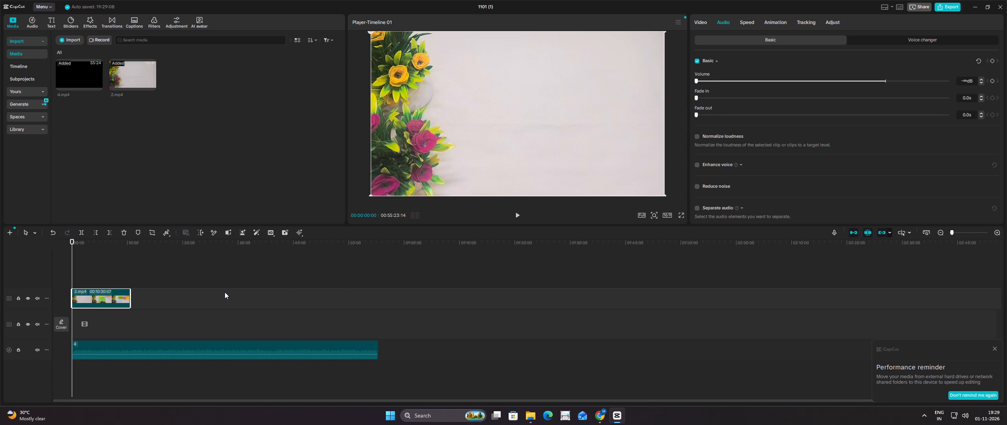
Cut the empty opening off 2.mp4 up to about 0:22, where the first note appears, and move the clip back to the timeline start.
scroll(225, 292, "up", 20, "ctrl")
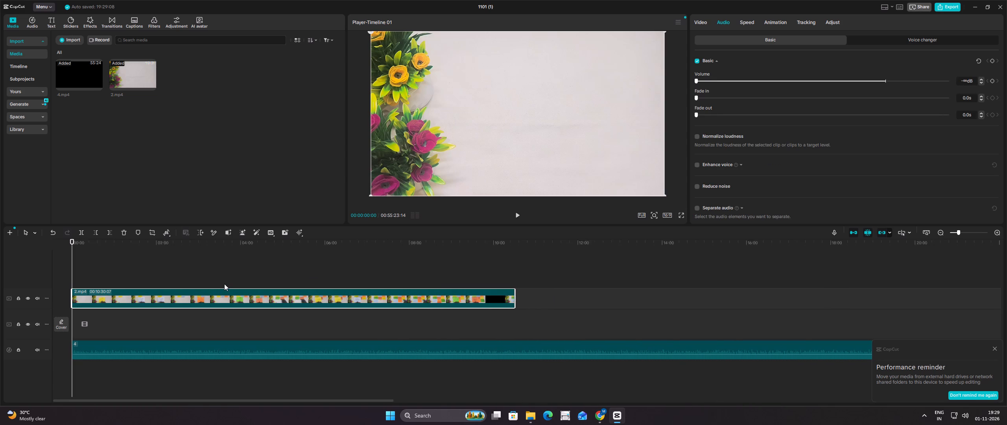
left_click(994, 348)
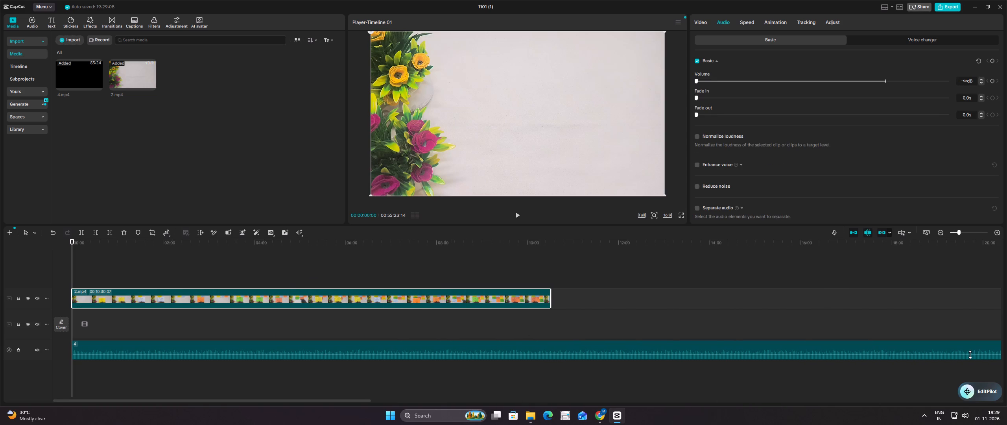
left_click(81, 277)
left_click_drag(81, 277, 79, 277)
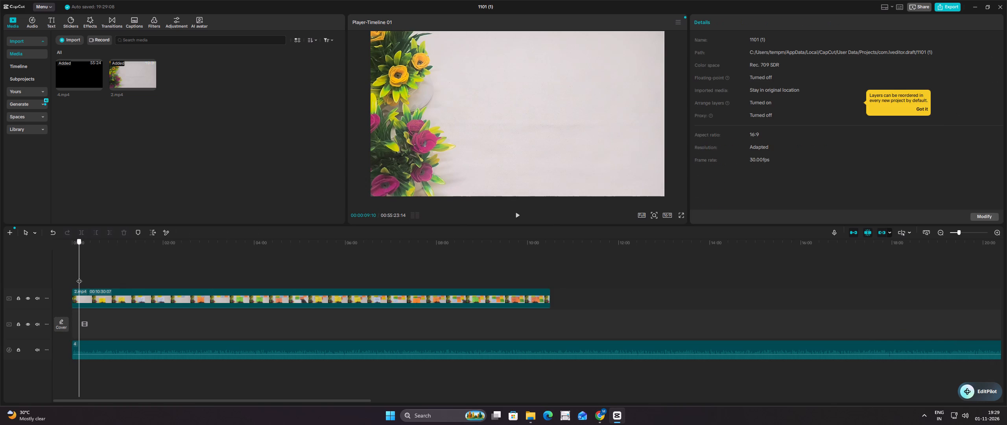
left_click_drag(79, 277, 89, 275)
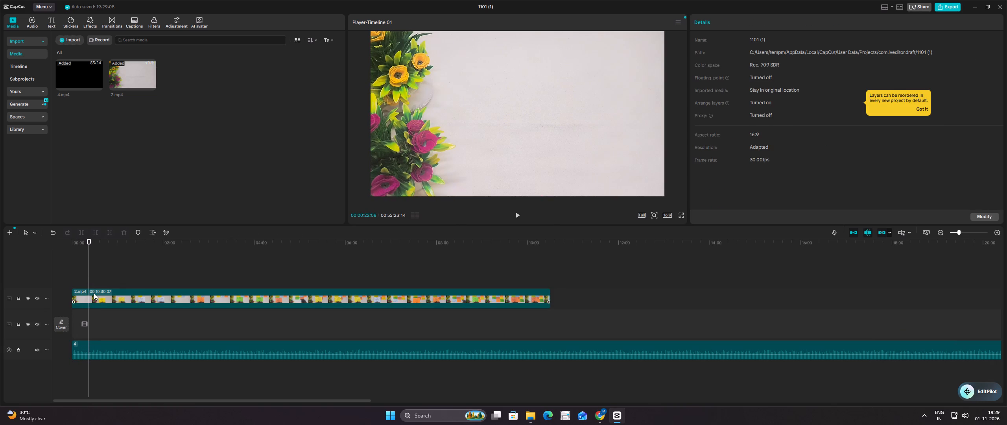
left_click(94, 293)
left_click(93, 232)
left_click_drag(116, 301, 77, 303)
double_click(71, 267)
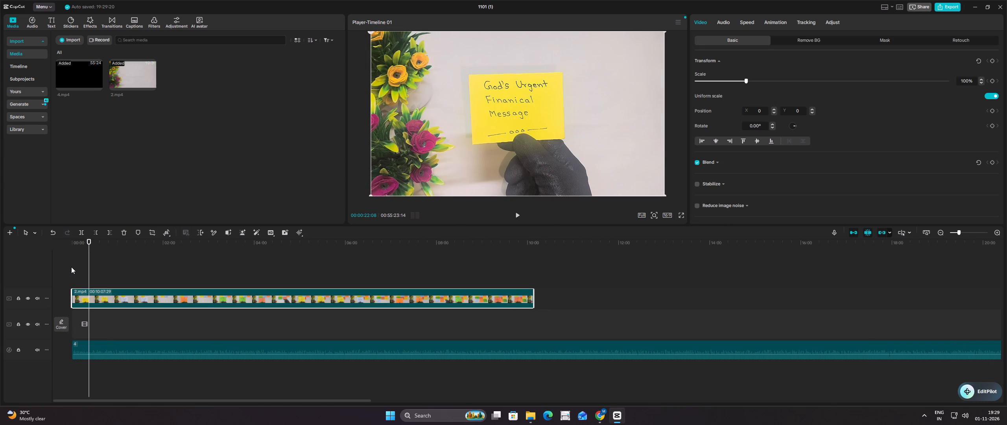
Split 2.mp4 at about 0:54, after the first note is stuck up, and move the remainder to a higher track at about 2:00.
left_click(85, 254)
left_click_drag(85, 254, 68, 255)
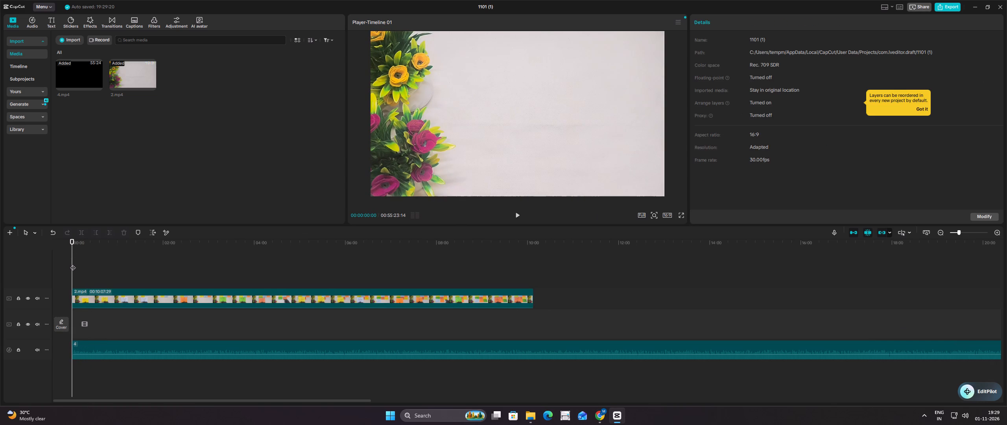
left_click_drag(73, 264, 74, 264)
left_click_drag(74, 264, 114, 264)
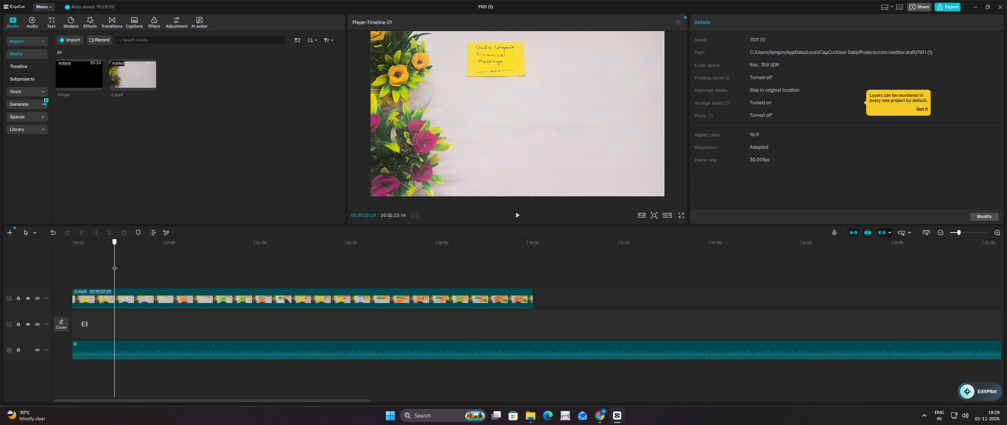
left_click_drag(114, 264, 114, 266)
left_click(116, 292)
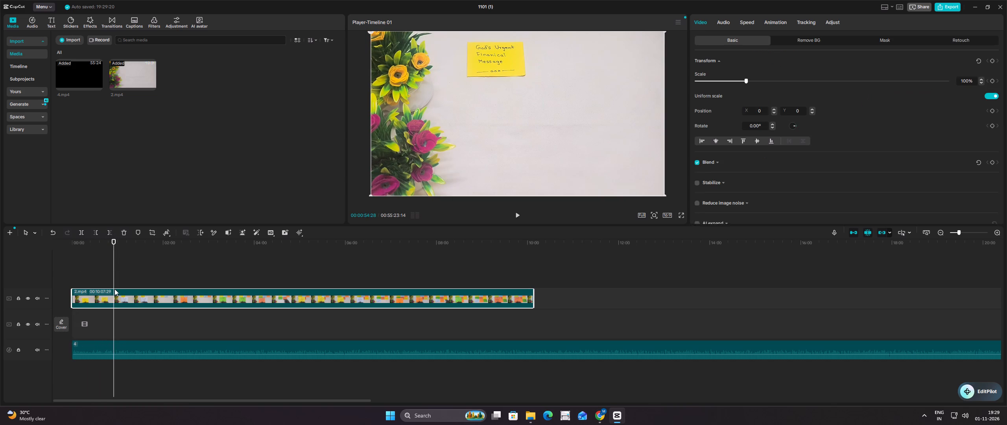
left_click(78, 233)
left_click_drag(128, 297, 179, 278)
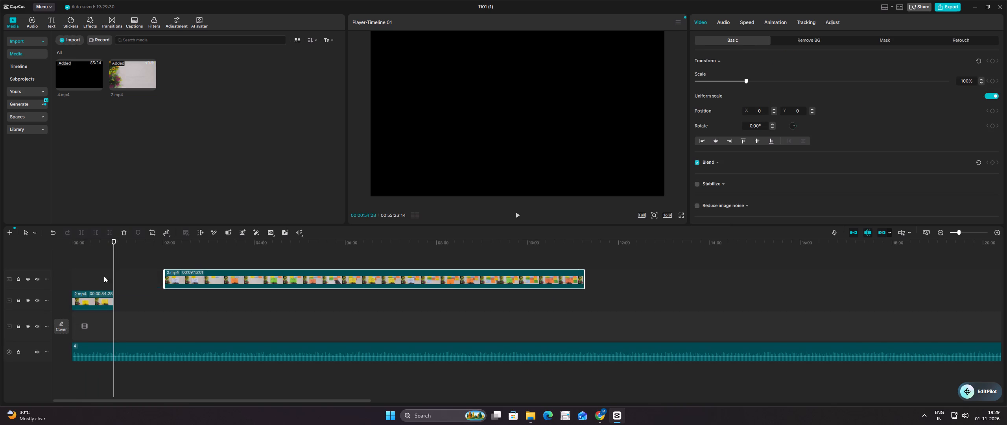
Split the first-note clip at about 0:41, where only the placed note shows, and copy the still tail piece.
left_click(96, 274)
left_click_drag(96, 274, 103, 274)
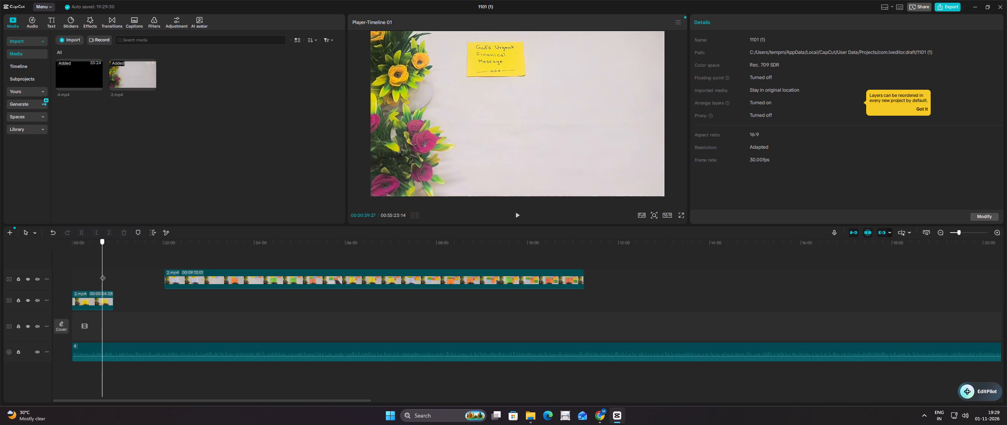
left_click_drag(103, 274, 98, 274)
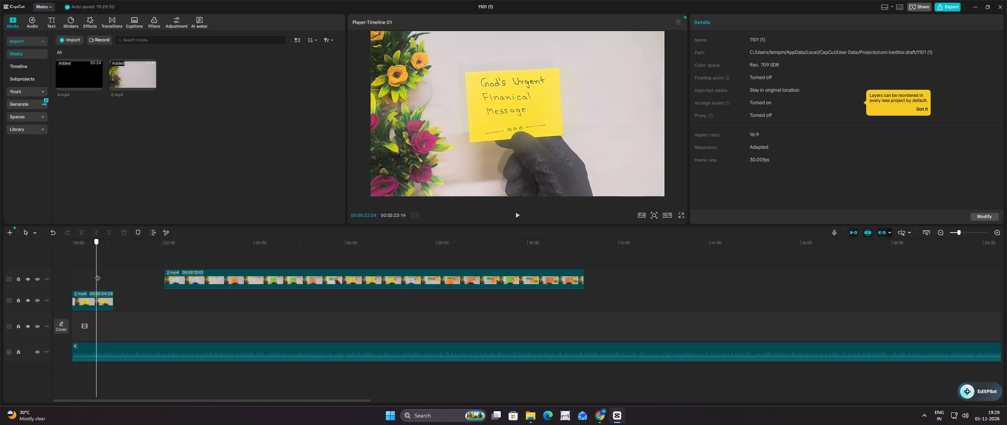
left_click_drag(98, 274, 104, 274)
left_click(107, 300)
left_click(81, 227)
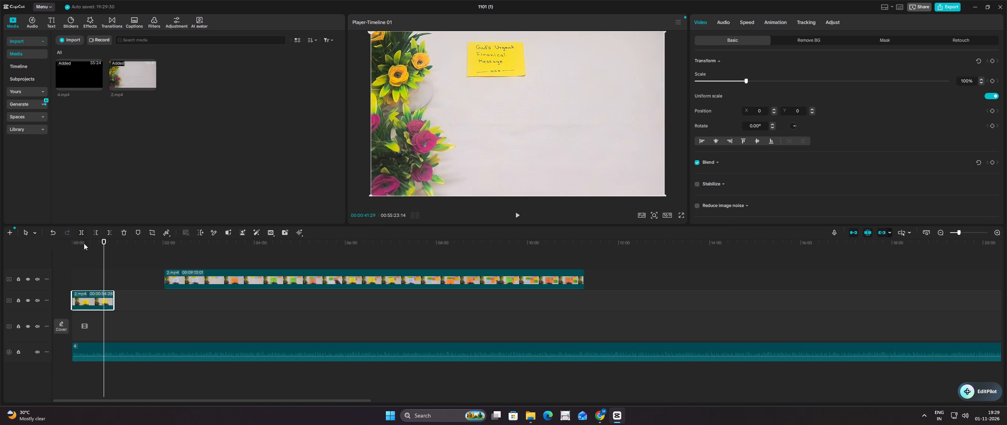
left_click(83, 228)
right_click(111, 297)
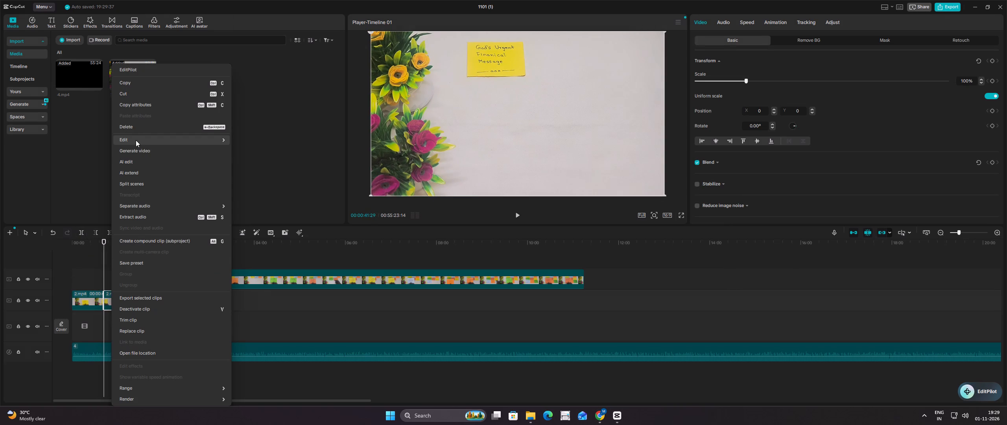
left_click(144, 82)
Paste three copies of the still piece end to end after the first-note clips.
left_click(107, 282)
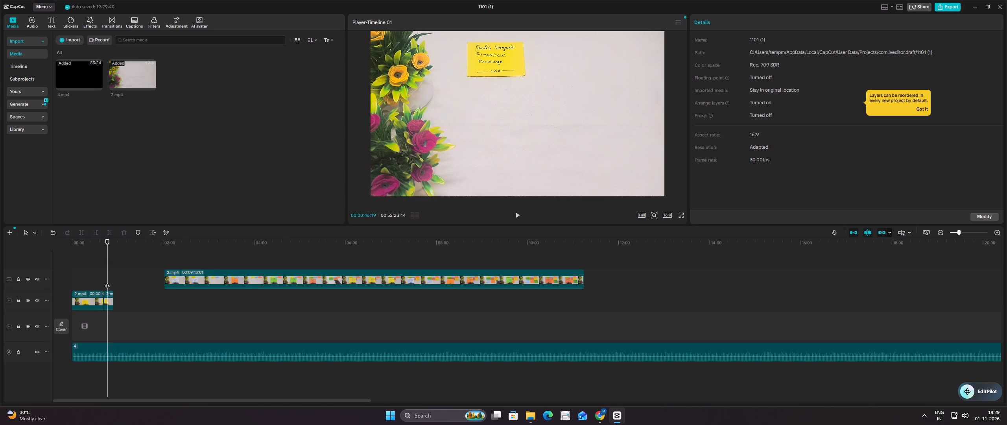
left_click_drag(108, 282, 113, 282)
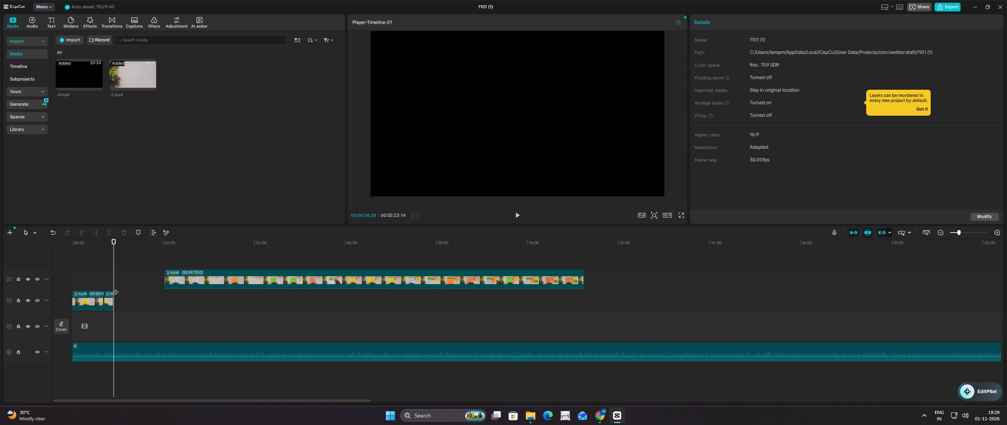
key("ctrl+v")
left_click(122, 281, "ctrl")
key("ctrl+v")
left_click(132, 279, "ctrl")
key("ctrl+v")
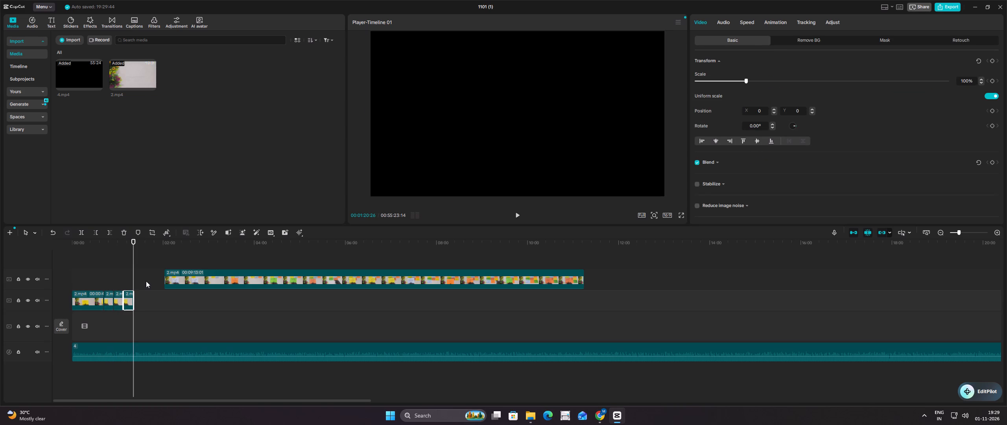
Move all the first-note clips together down onto the main track at the timeline start and check the extended still.
left_click_drag(146, 281, 88, 304)
left_click_drag(87, 303, 85, 334)
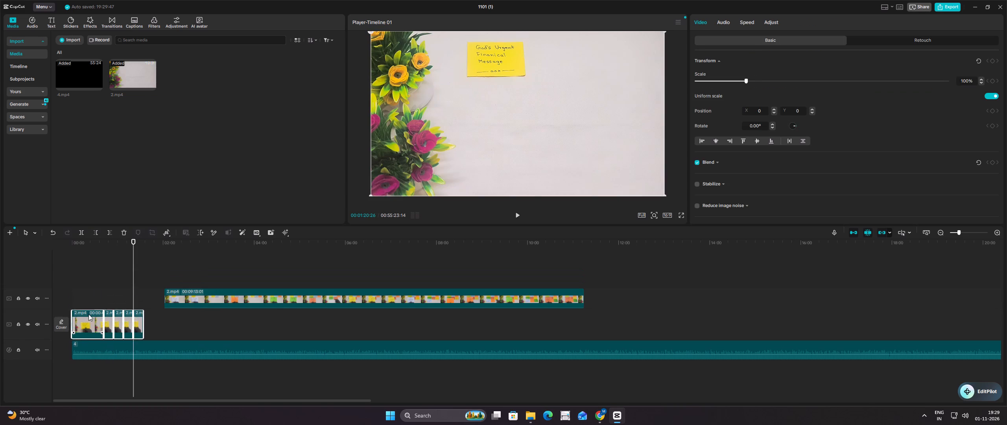
left_click(94, 291)
left_click(149, 280)
left_click(128, 284)
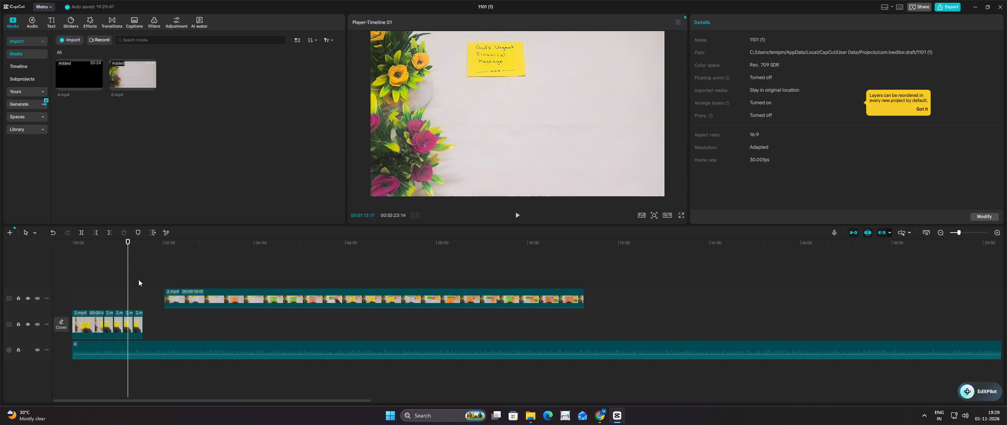
left_click_drag(130, 282, 138, 281)
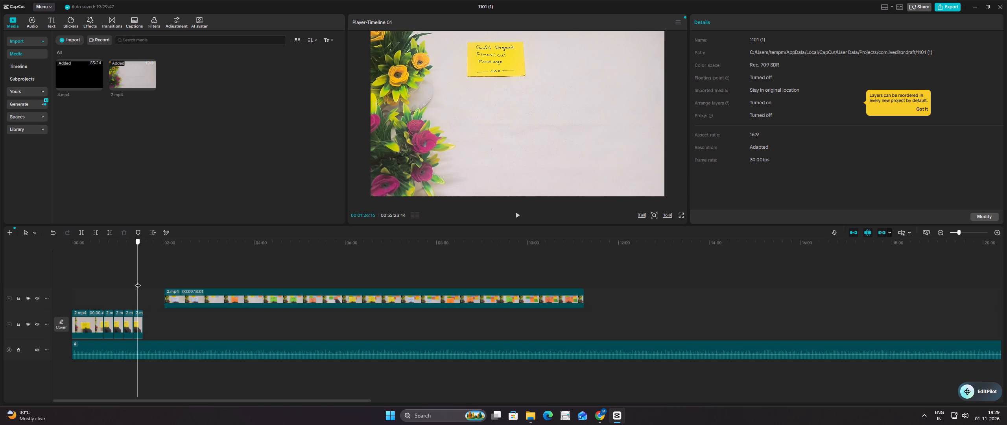
left_click_drag(138, 281, 141, 281)
Split the remainder at about 3:08, after the second note is placed, butt that segment against the first-note clips, and shift the rest further along.
left_click(162, 268)
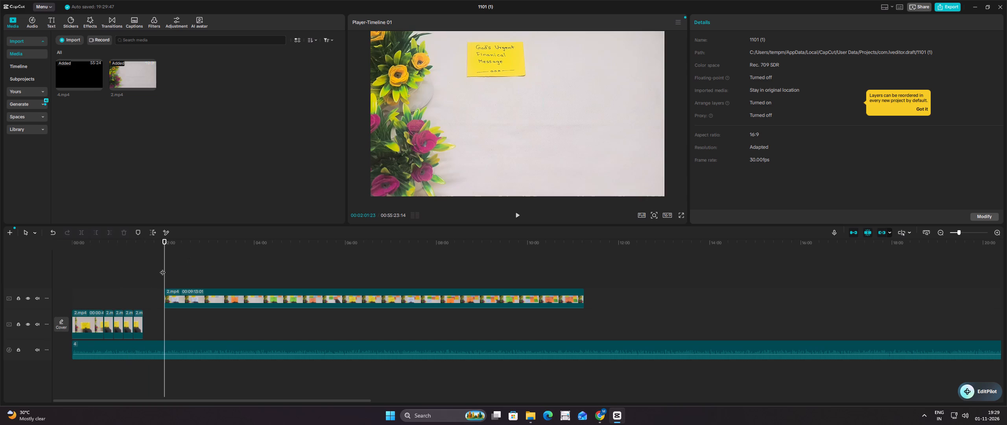
left_click_drag(162, 268, 184, 269)
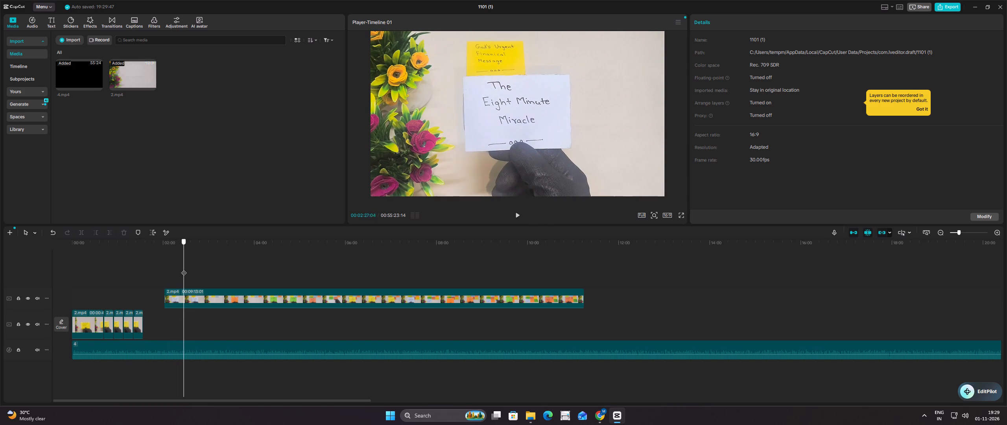
left_click_drag(184, 269, 212, 273)
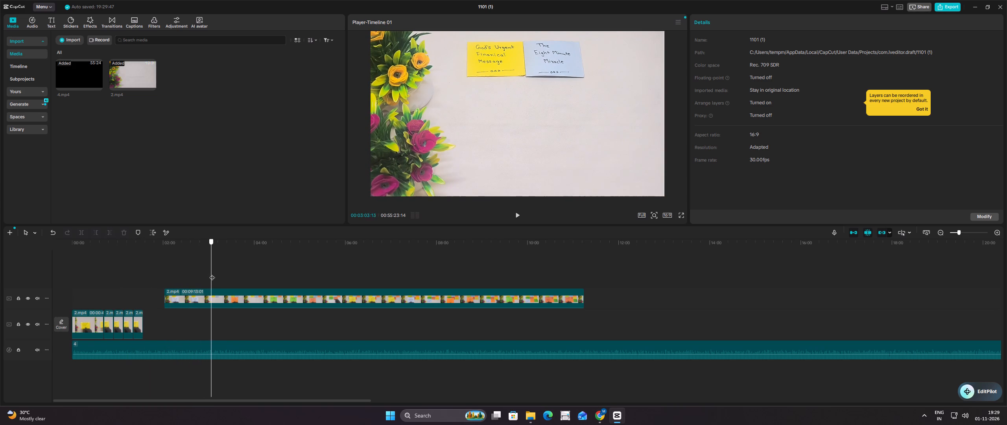
left_click_drag(212, 273, 215, 275)
left_click(214, 291)
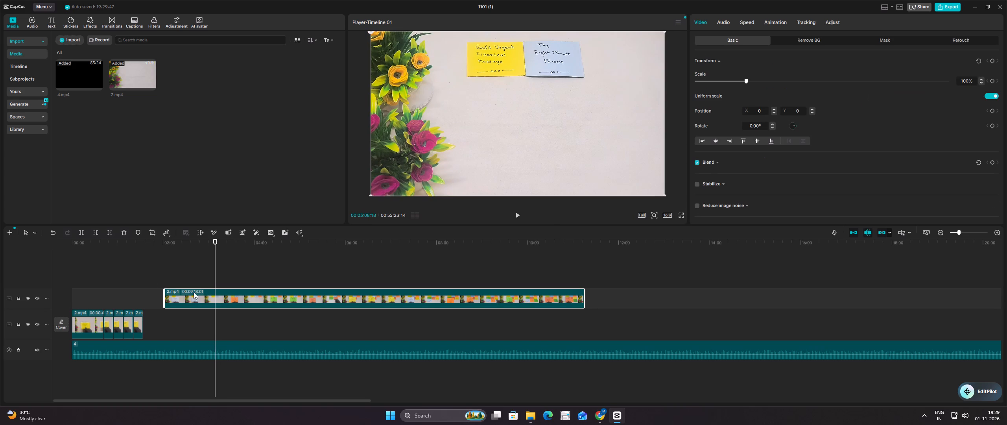
left_click(81, 233)
left_click_drag(181, 293, 164, 293)
left_click_drag(178, 292, 173, 293)
left_click_drag(228, 295, 292, 294)
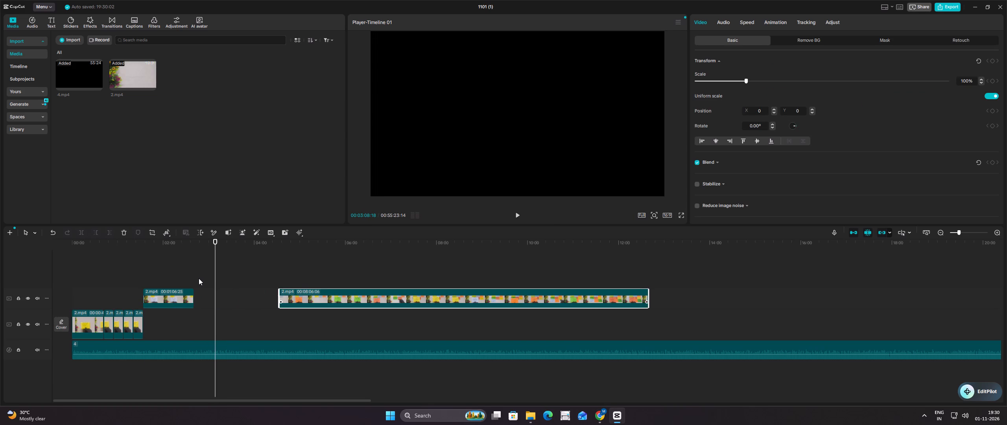
Split the second-note clip at about 2:25, where both notes show without the hand, and copy the still tail piece.
scroll(196, 277, "up", 2, "ctrl")
left_click(157, 266)
left_click_drag(157, 266, 174, 268)
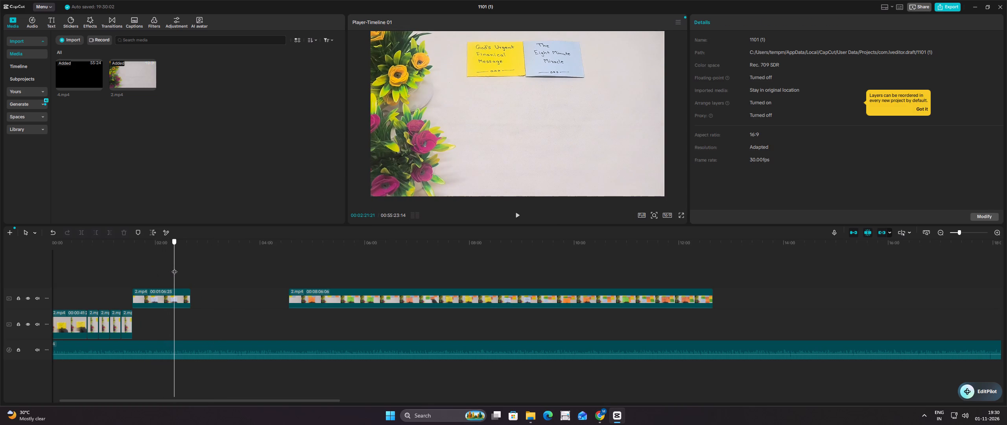
left_click_drag(174, 268, 172, 268)
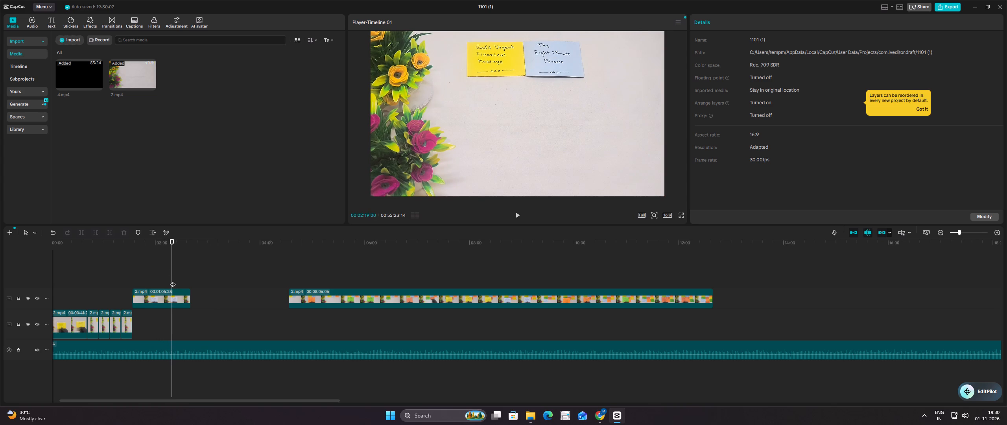
left_click(173, 279)
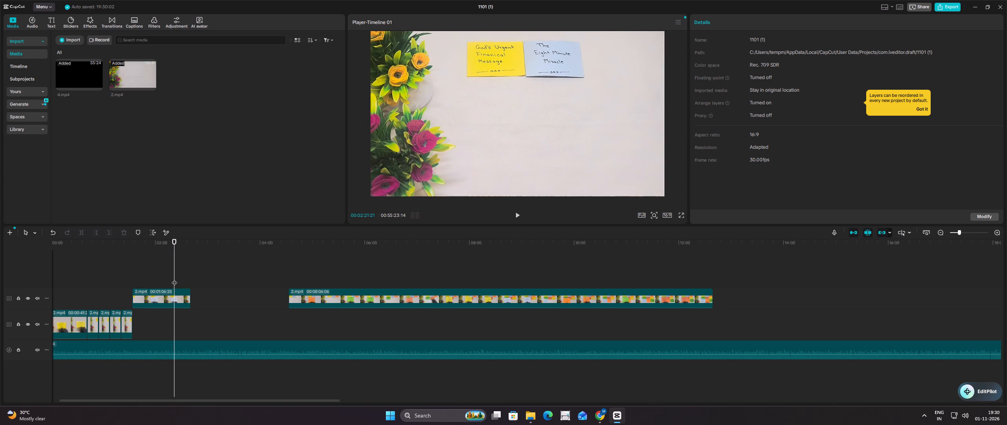
left_click(174, 279)
left_click(175, 294)
left_click(81, 235)
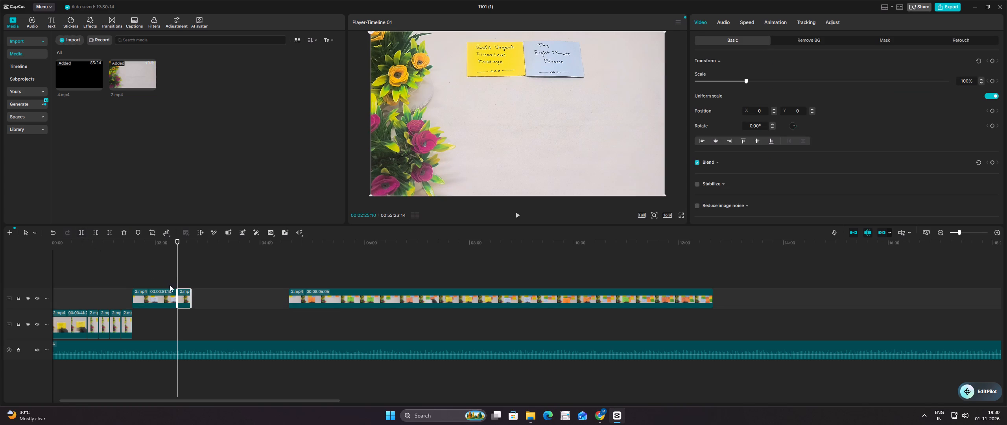
right_click(178, 292)
left_click(200, 85)
Paste three copies of the two-note still piece end to end after the second-note clips.
left_click(180, 269)
left_click_drag(180, 269, 192, 268)
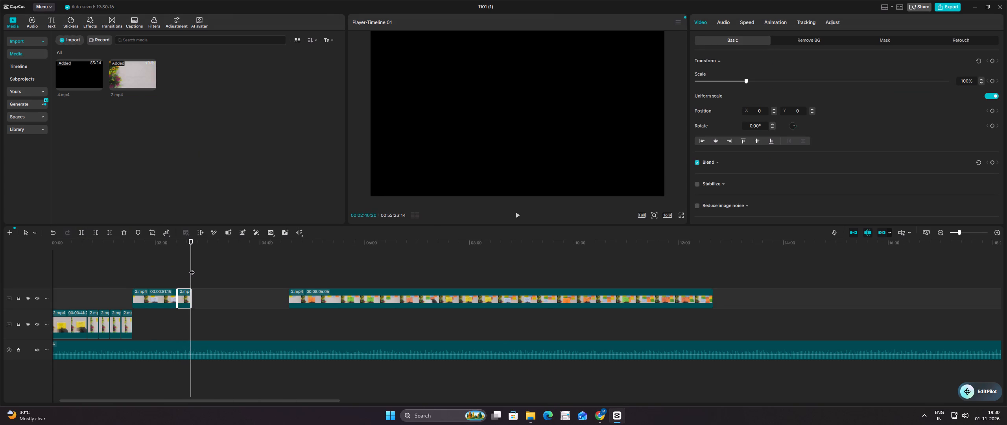
key("ctrl+v")
left_click(203, 270, "ctrl")
key("ctrl+v")
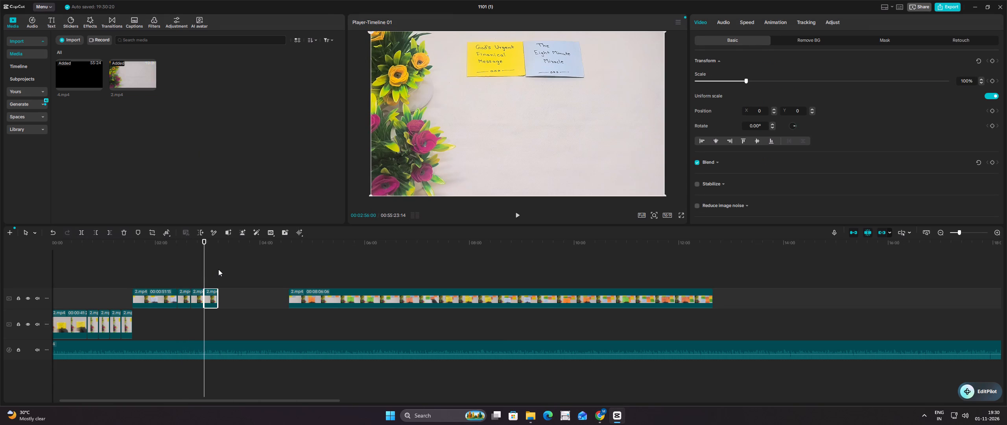
left_click(218, 269)
key("ctrl+v")
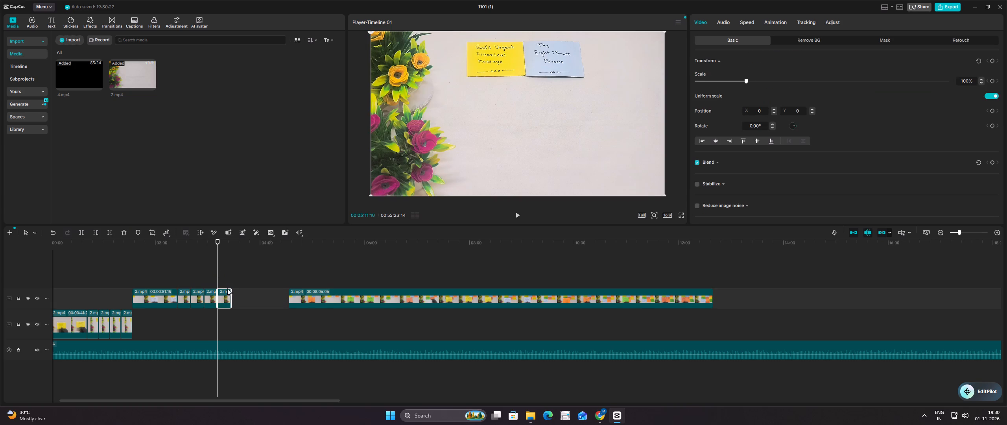
Trim the ends of the last two still copies slightly and close the gap between them.
left_click(230, 292)
left_click(212, 294)
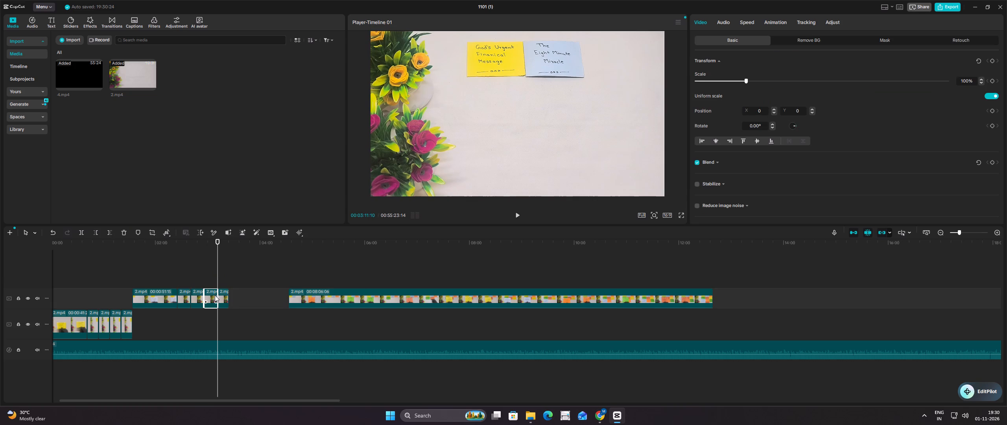
left_click(217, 296)
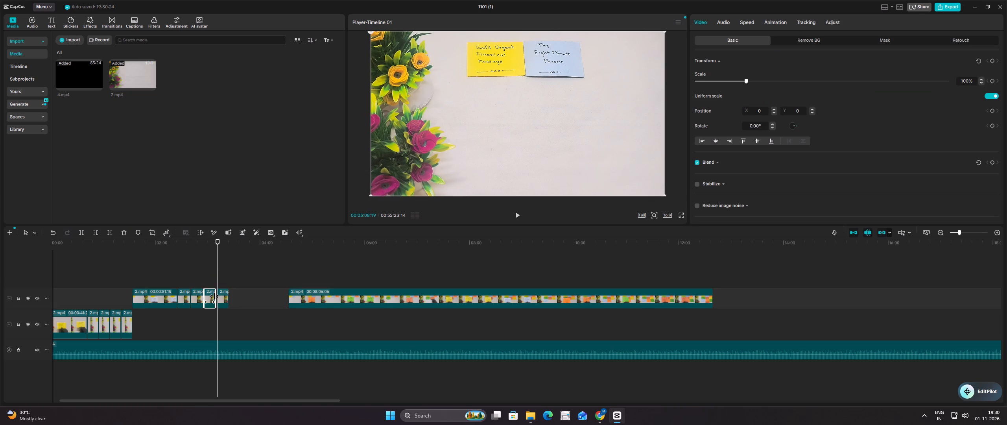
left_click(207, 279)
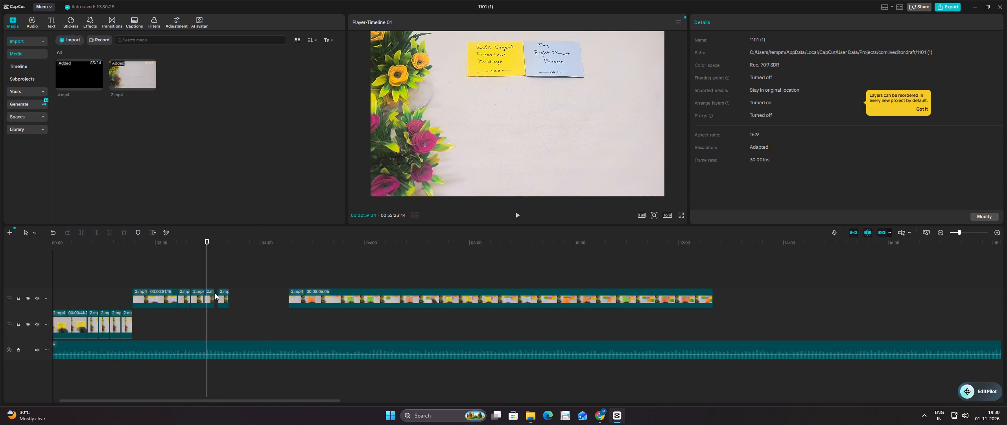
right_click(215, 293)
right_click(215, 293)
left_click(225, 299)
Move all the second-note clips together onto the main track, directly after the first-note clips, and preview them.
left_click_drag(128, 273, 230, 296)
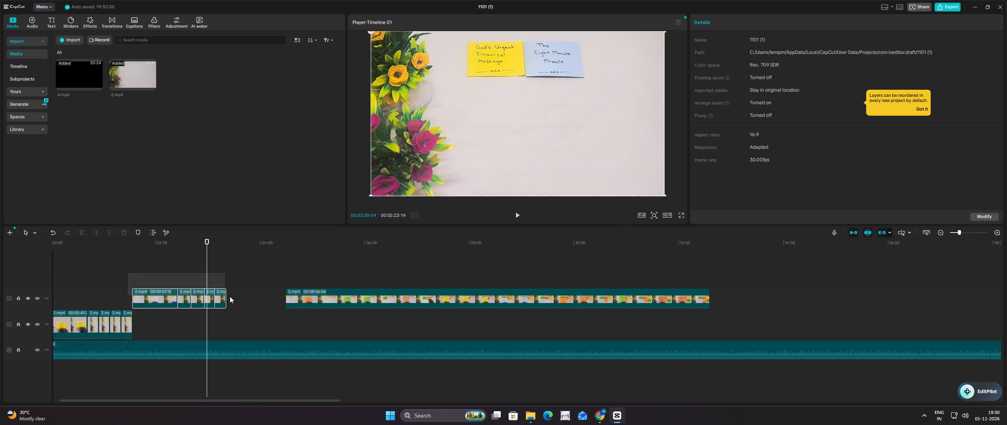
left_click_drag(230, 296, 237, 302)
left_click_drag(161, 297, 164, 328)
left_click(164, 289)
left_click_drag(164, 289, 169, 286)
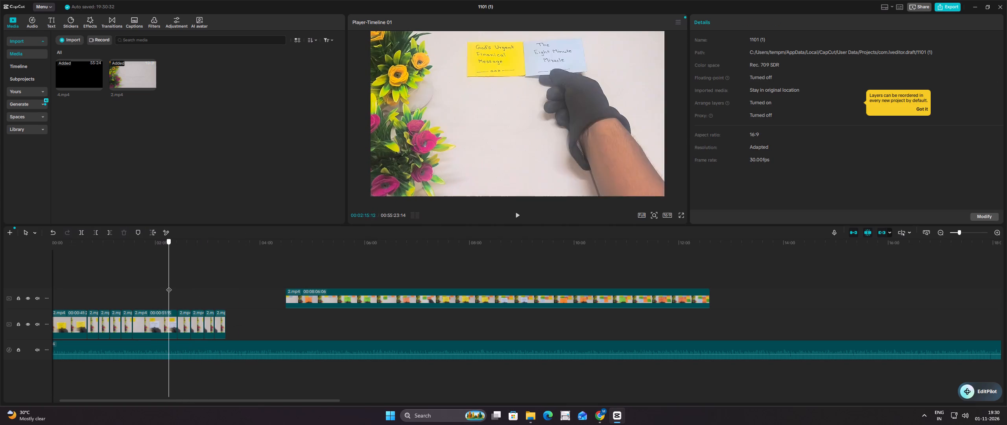
left_click_drag(169, 286, 219, 286)
Split the remaining 2.mp4 clip at about 5:18, after the third note is placed, and move the third-note piece to where the second-note clips end.
left_click(287, 278)
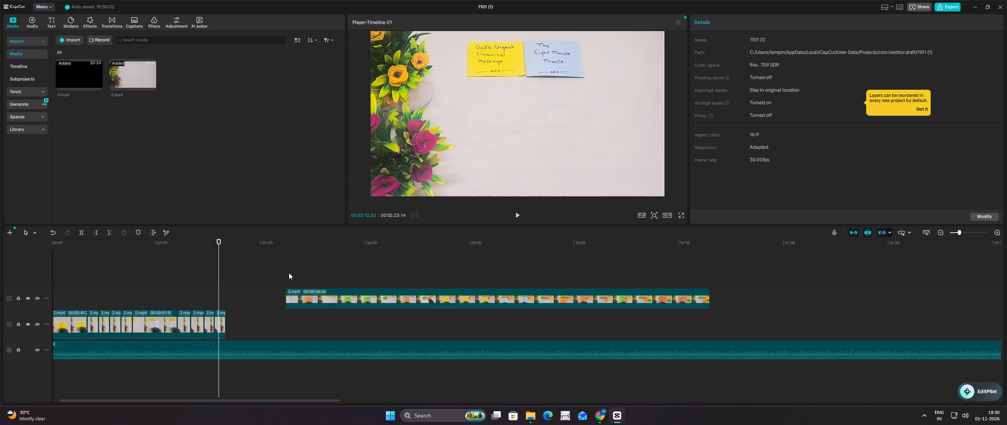
left_click_drag(287, 272, 314, 270)
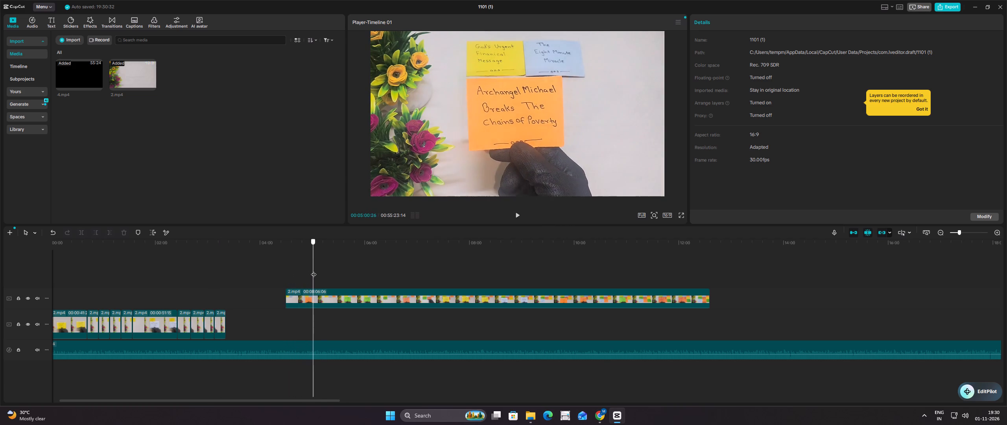
left_click_drag(314, 270, 334, 270)
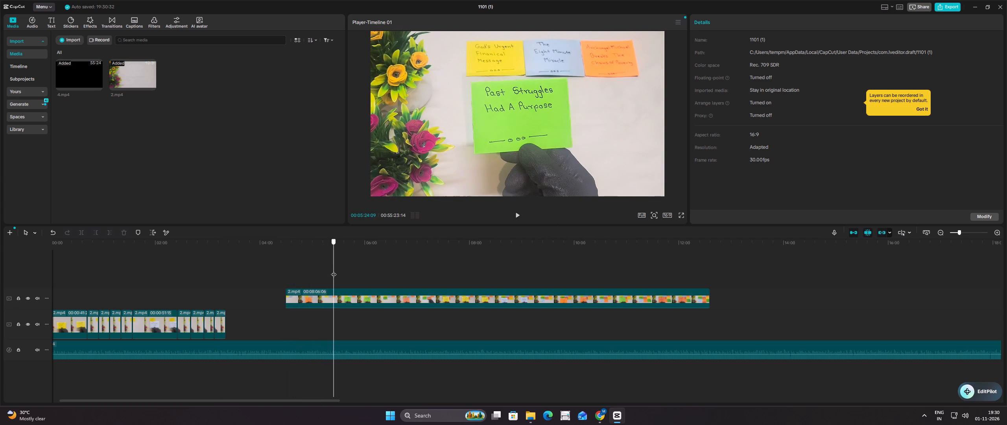
left_click_drag(334, 270, 328, 272)
left_click(329, 294)
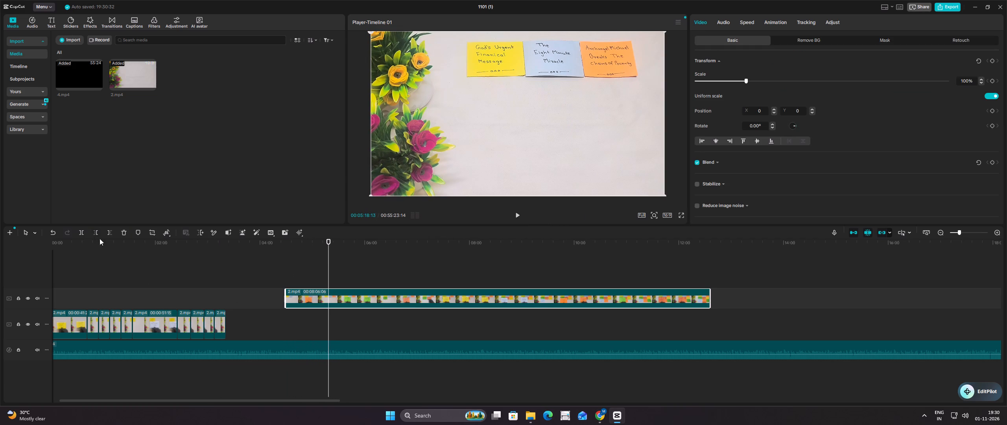
left_click(82, 231)
left_click_drag(308, 299, 251, 301)
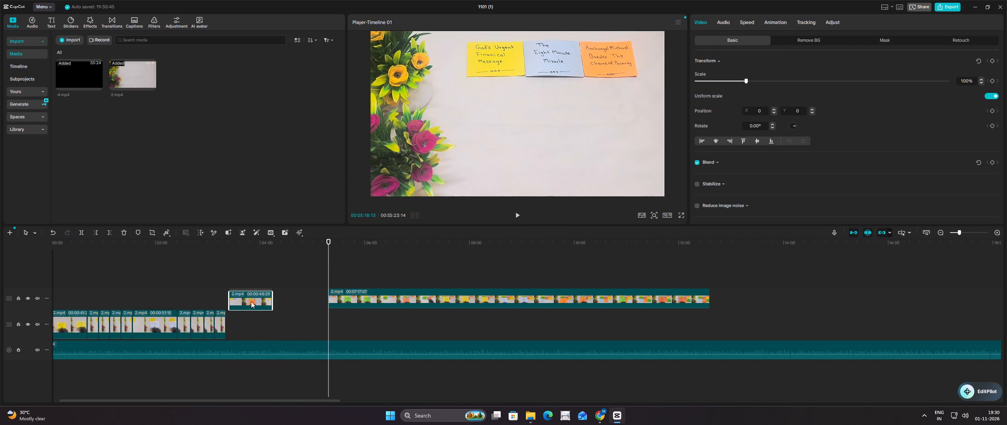
left_click_drag(251, 301, 249, 301)
Split the third-note clip at about 4:02, where three notes show without the hand, and copy the still tail piece.
left_click(246, 274)
left_click_drag(246, 274, 256, 273)
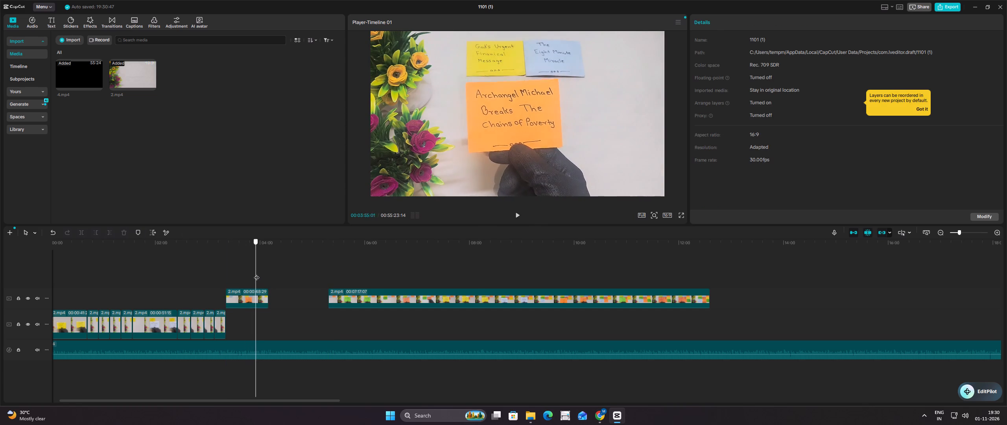
left_click_drag(256, 273, 264, 273)
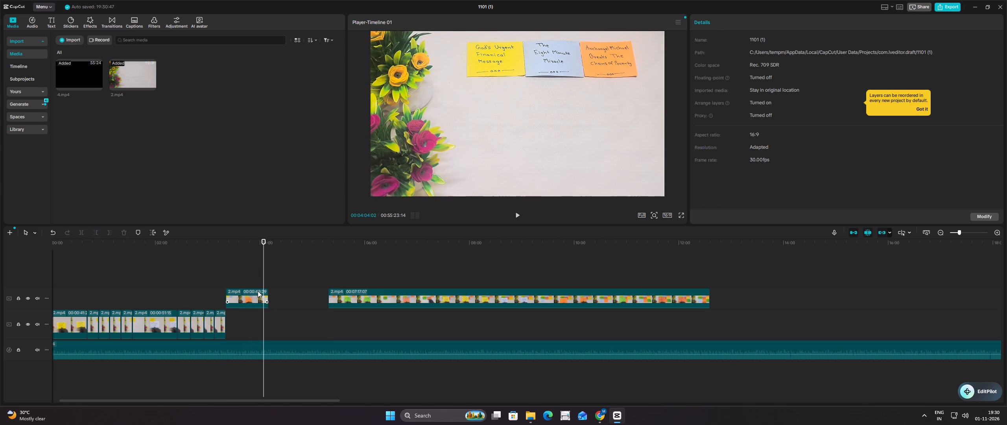
left_click(257, 273)
left_click_drag(257, 273, 260, 273)
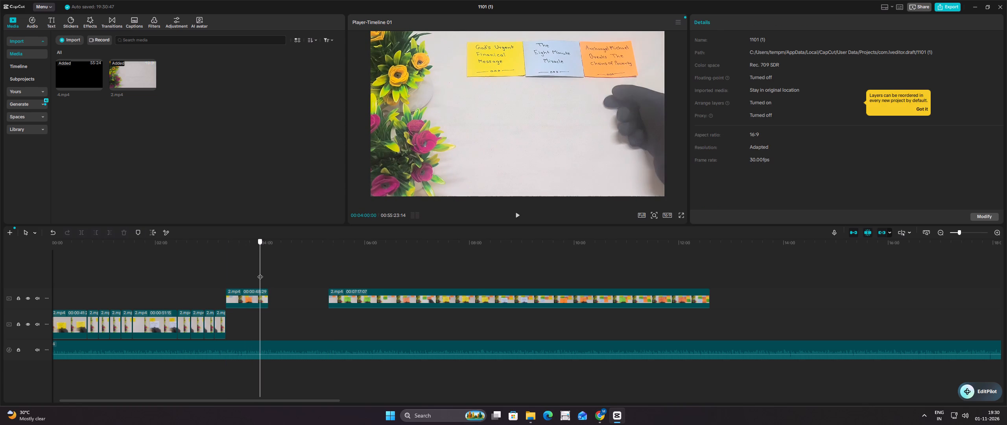
left_click_drag(260, 273, 261, 273)
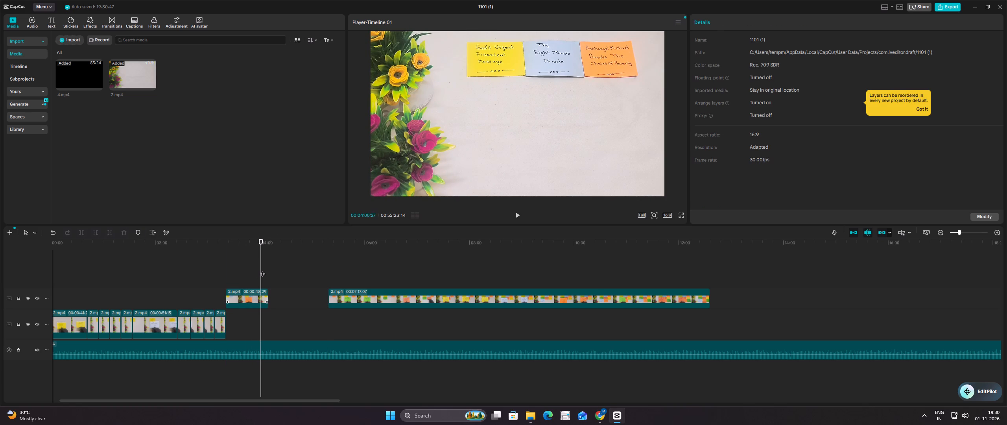
left_click(262, 270)
left_click(258, 297)
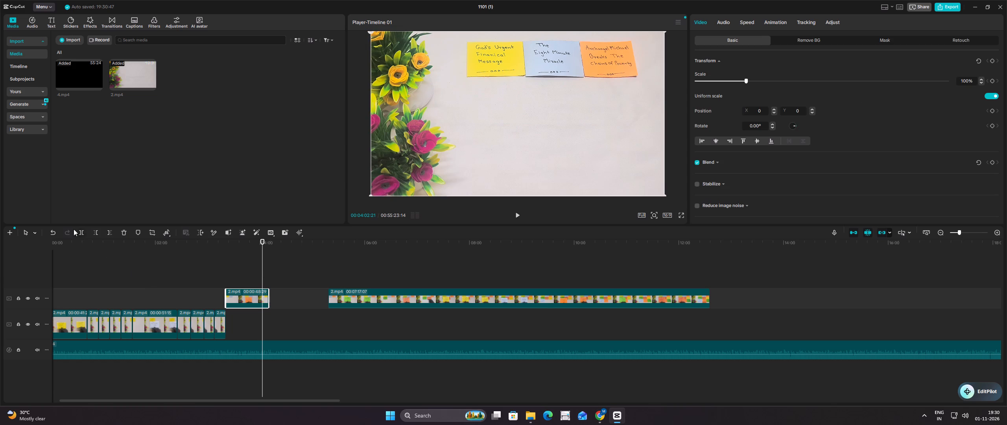
left_click(79, 231)
left_click(266, 268)
left_click(266, 268)
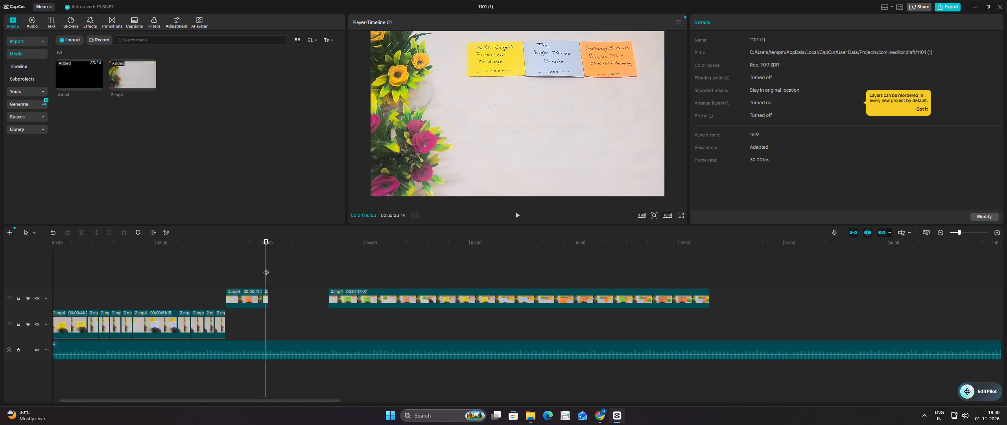
right_click(264, 296)
right_click(264, 296)
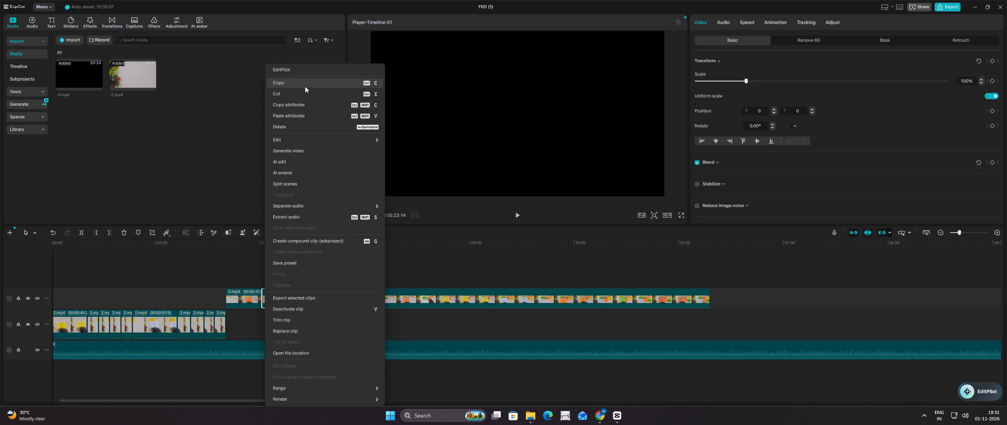
left_click(305, 86)
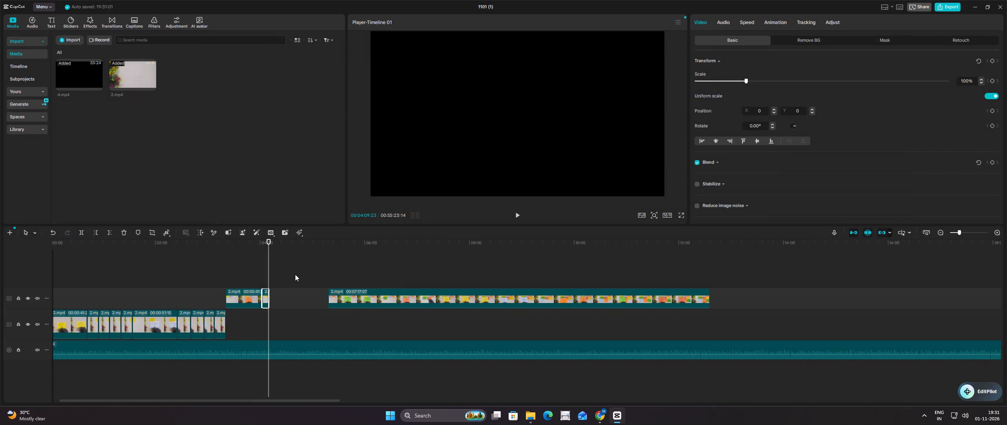
Paste four copies of the three-note still piece end to end after the third-note clips, undoing any stray copy on an extra track.
key("ctrl+v")
left_click(274, 273, "ctrl")
key("ctrl+v")
left_click(280, 273, "ctrl")
key("ctrl+v")
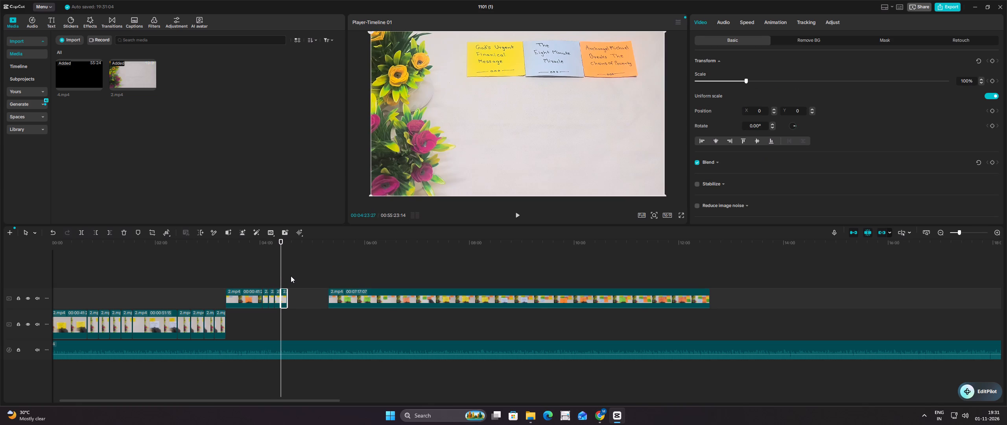
key("ctrl+v")
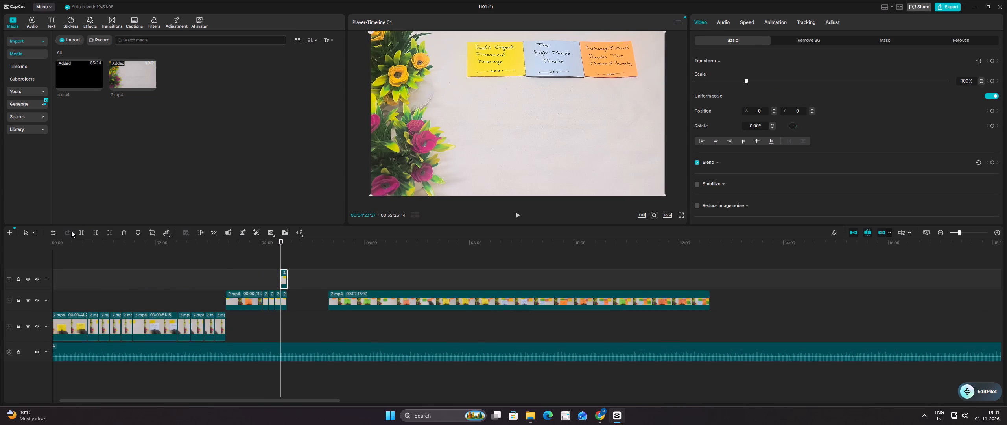
left_click(51, 233)
left_click(288, 271)
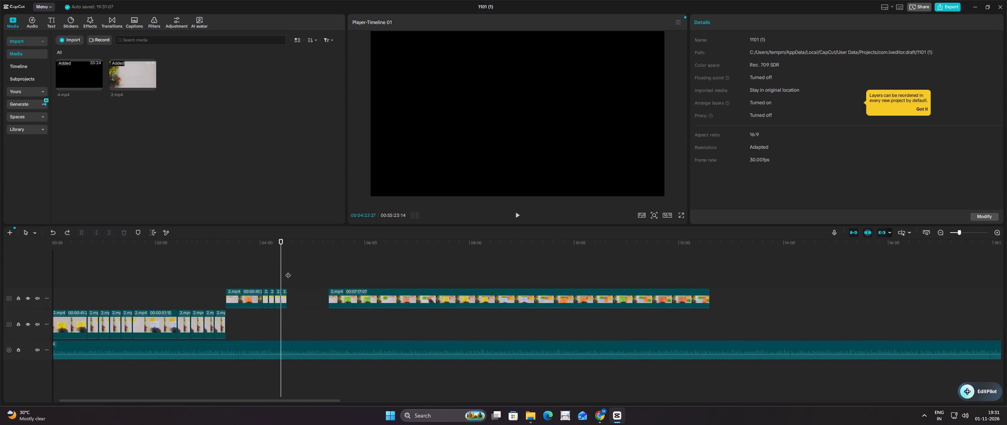
key("ctrl+v")
Move all the third-note clips together onto the main track, directly after the second-note clips, and preview them.
left_click_drag(297, 273, 237, 300)
left_click_drag(236, 300, 249, 329)
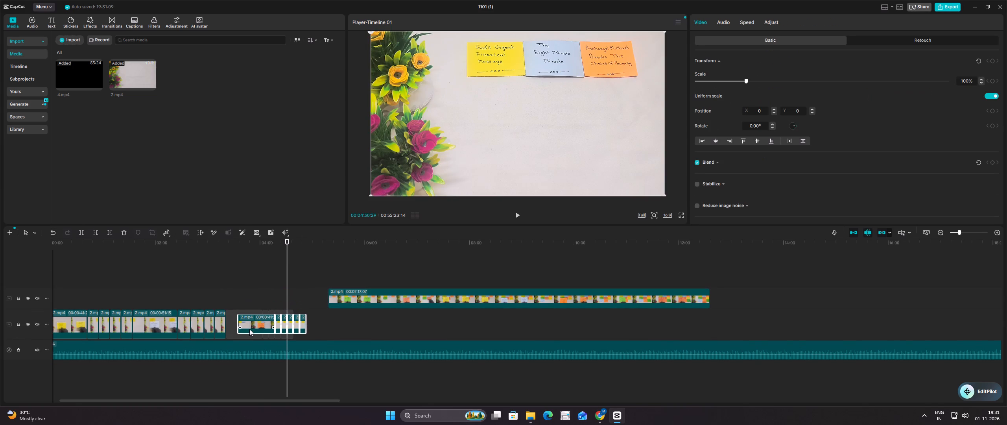
left_click_drag(249, 329, 238, 331)
left_click(250, 287)
left_click_drag(250, 287, 250, 285)
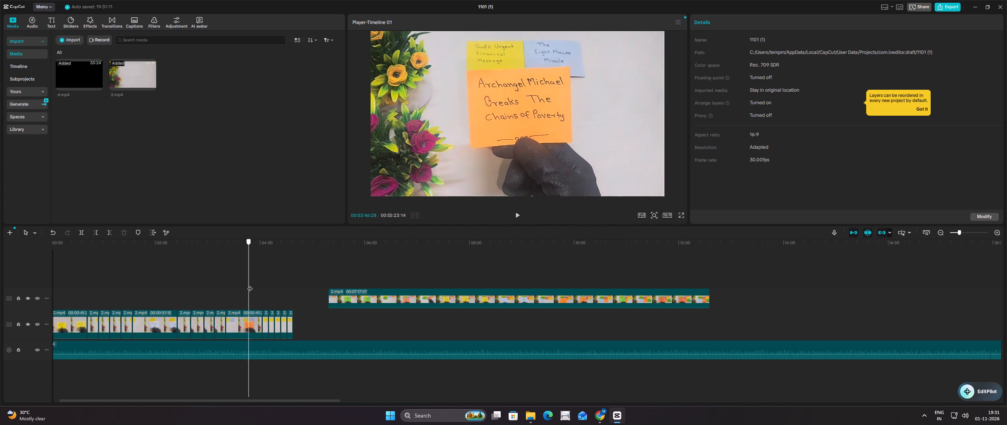
left_click_drag(250, 285, 291, 286)
Split the remaining 2.mp4 clip at about 6:14, shift the remainder further along, and move the fourth-note piece to where the third-note clips end.
double_click(332, 277)
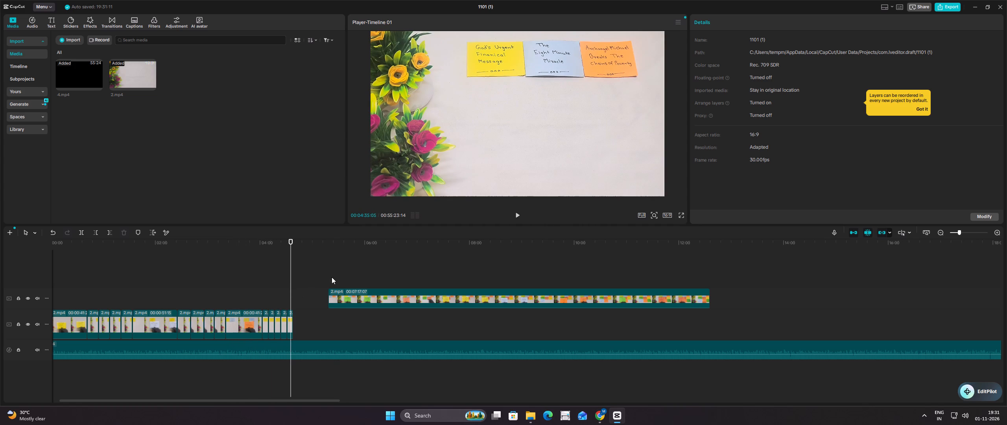
left_click_drag(329, 270, 345, 270)
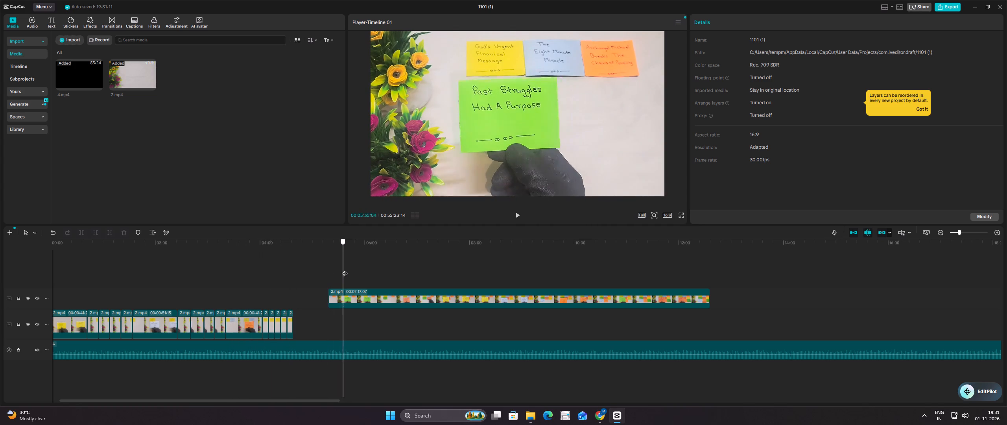
left_click_drag(345, 270, 379, 278)
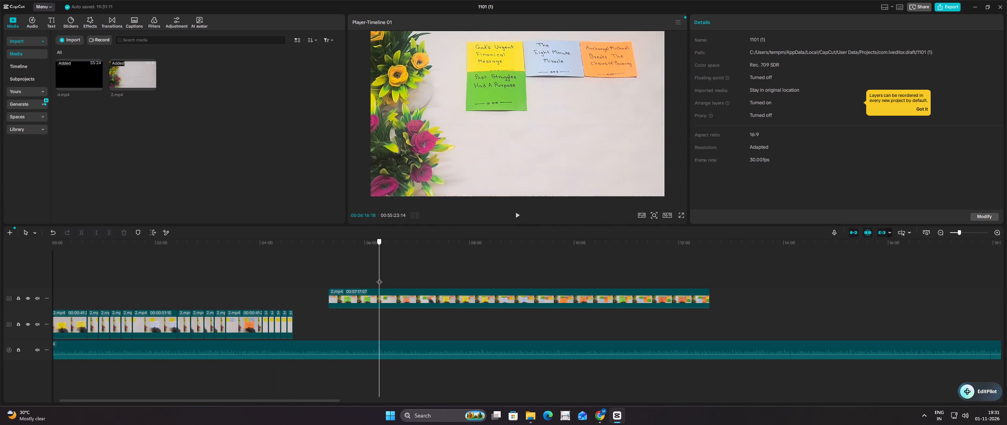
left_click_drag(379, 278, 377, 278)
left_click(374, 292)
left_click(85, 231)
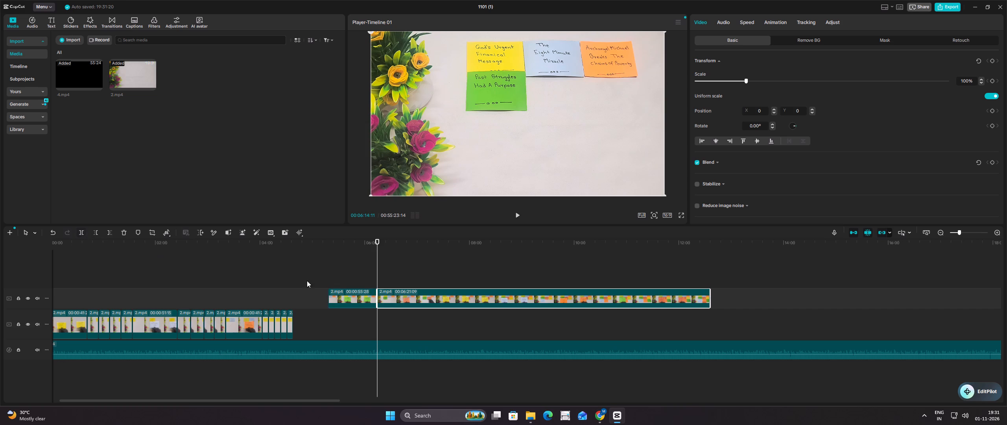
left_click_drag(402, 294, 508, 288)
left_click_drag(358, 297, 324, 299)
Split the fourth-note clip at about 5:24, where four notes show without the hand, and copy the still tail piece.
left_click(318, 272)
left_click_drag(318, 272, 334, 274)
left_click(331, 294)
left_click(80, 231)
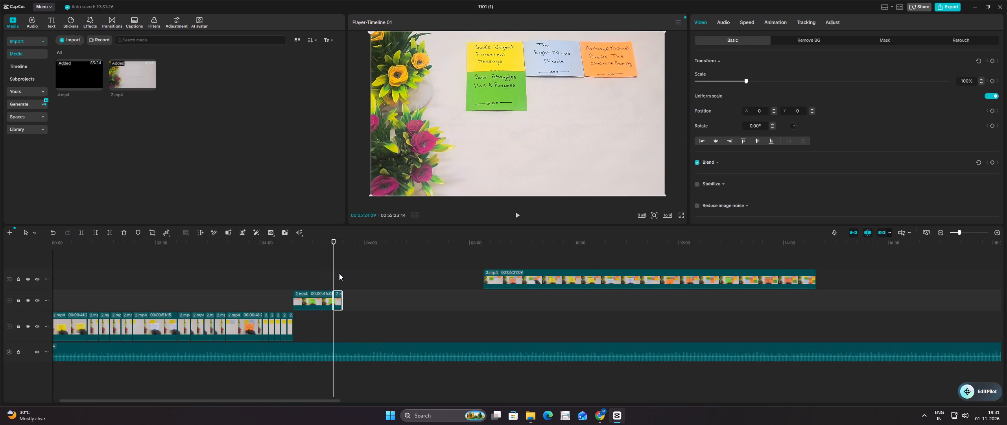
double_click(339, 273)
right_click(337, 292)
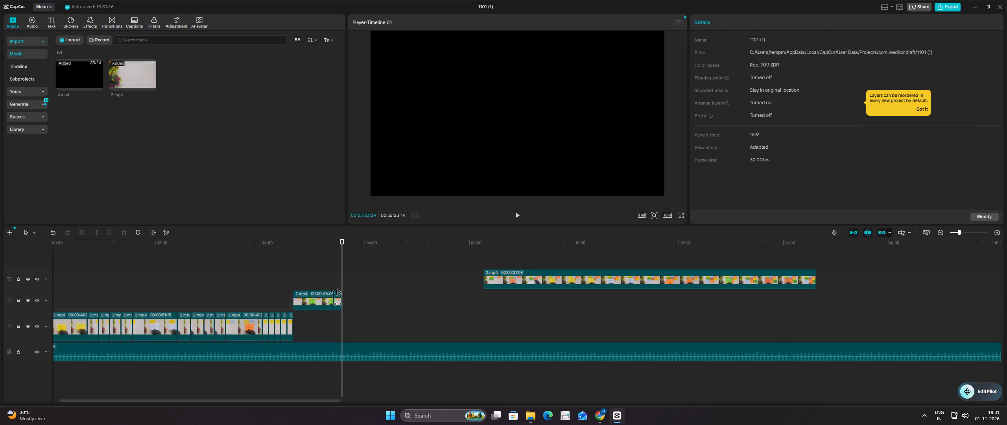
left_click(381, 81)
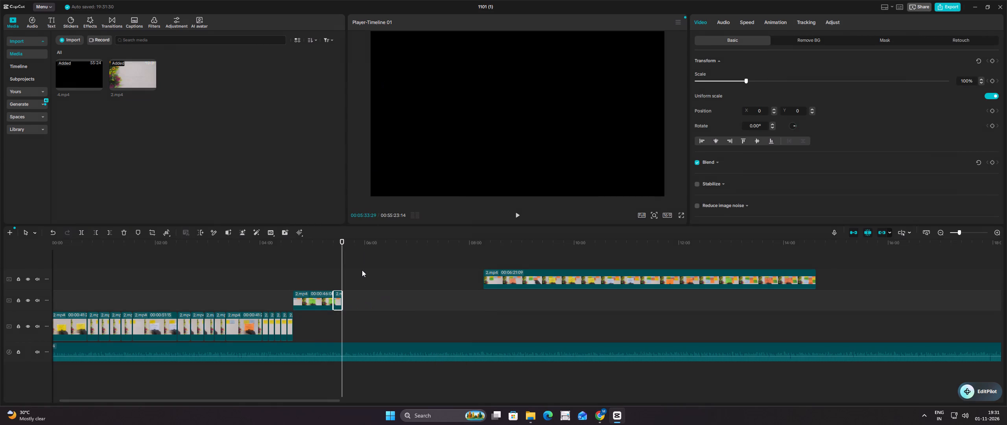
Paste four copies of the four-note still piece end to end after the fourth-note clips.
key("ctrl+v")
left_click(350, 278, "ctrl")
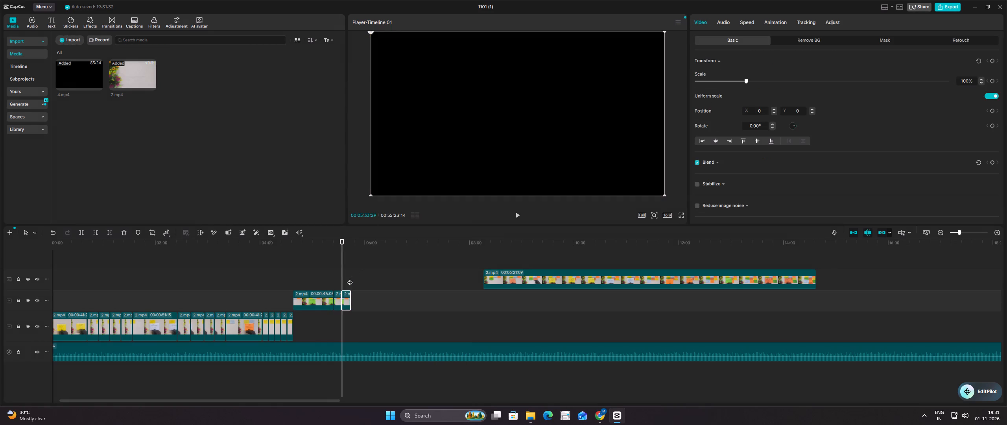
key("ctrl+v")
left_click(358, 276, "ctrl")
key("ctrl+v")
left_click(366, 277, "ctrl")
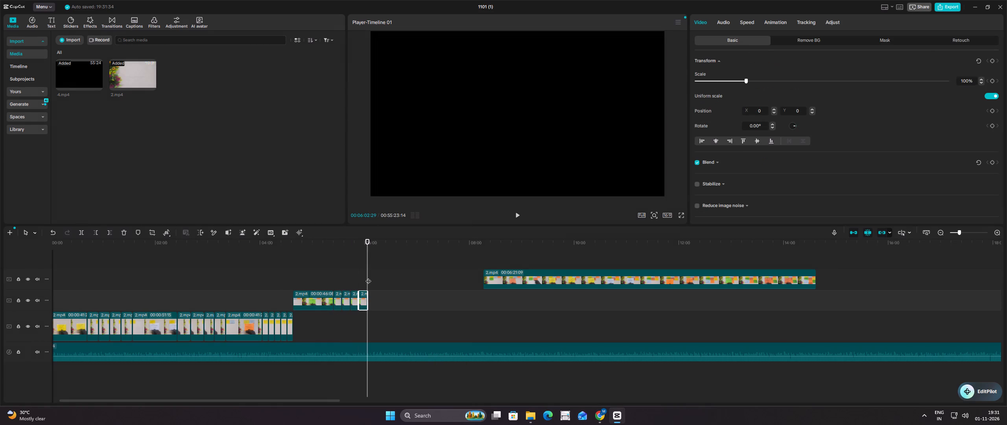
key("ctrl+v")
Move all the fourth-note clips together onto the main track, directly after the third-note clips, and preview them.
left_click_drag(375, 278, 323, 300)
left_click_drag(321, 299, 335, 316)
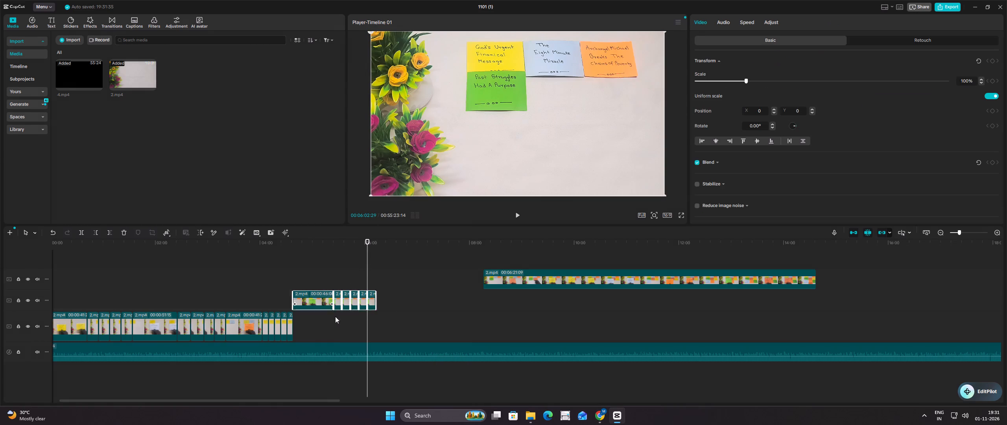
left_click_drag(335, 316, 324, 325)
left_click(331, 295)
left_click(308, 296)
left_click_drag(308, 296, 338, 297)
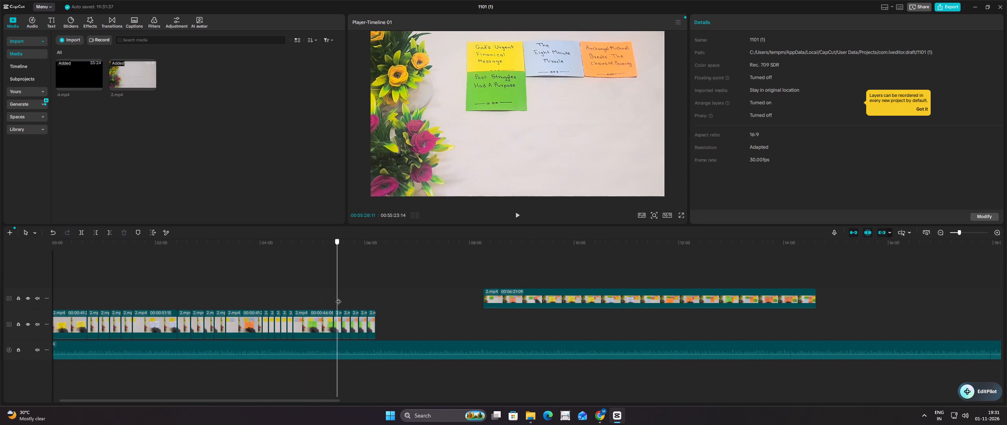
left_click_drag(338, 297, 373, 303)
Delete the last still copy from both the fourth-note and the third-note groups on the main track, and preview the result.
left_click(371, 316)
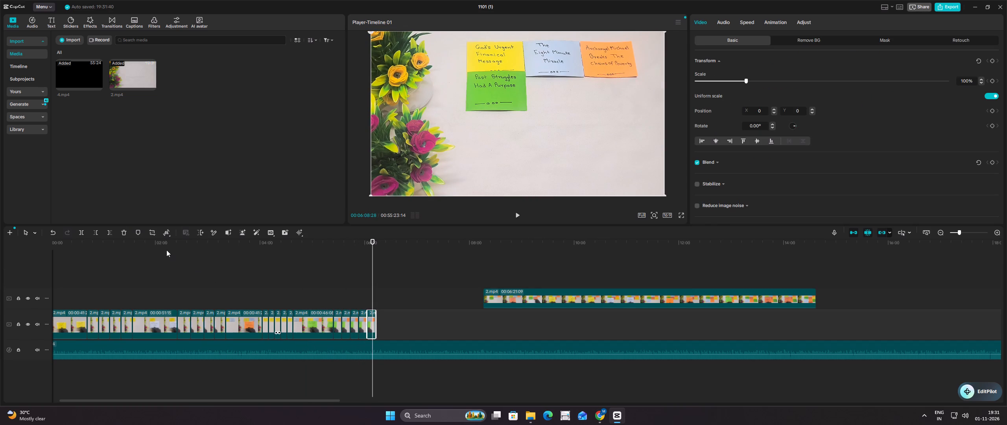
left_click(126, 231)
left_click(345, 289)
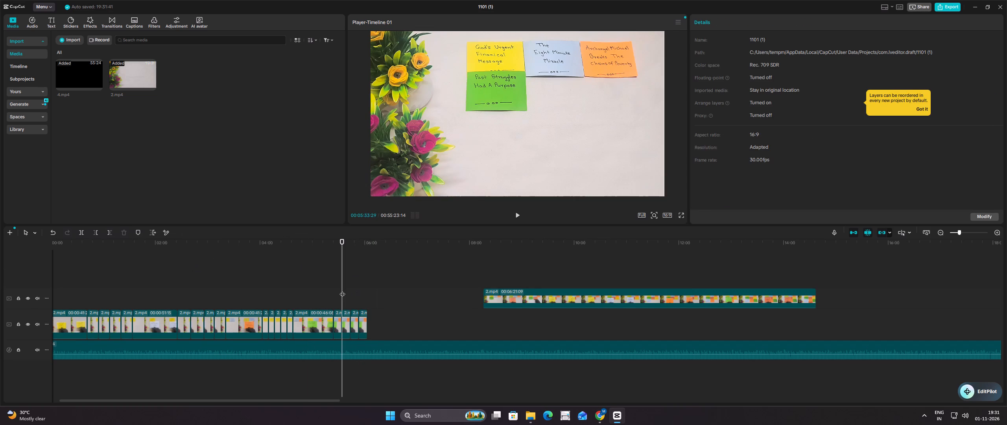
left_click(291, 317)
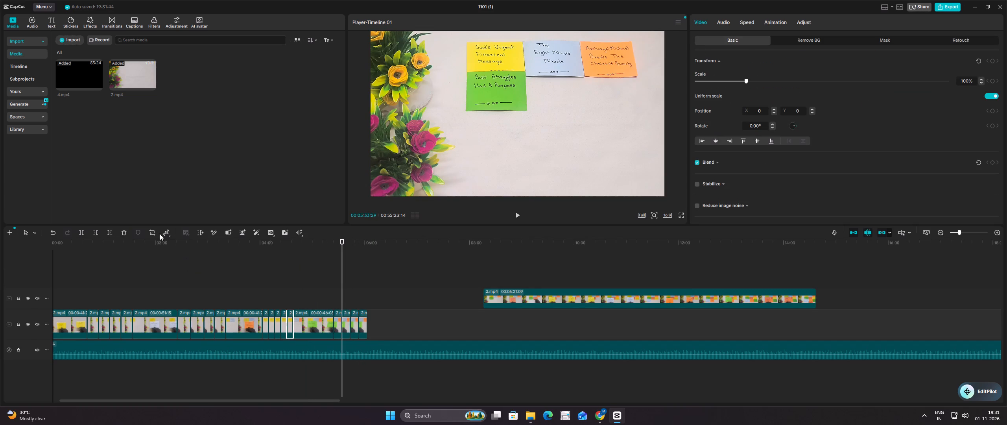
left_click(123, 232)
left_click(327, 281)
left_click_drag(327, 281, 358, 284)
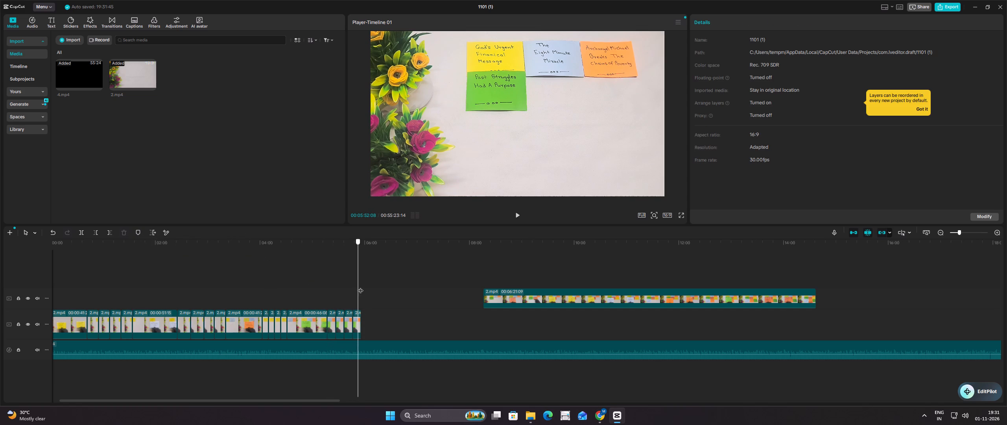
Split the remaining 2.mp4 clip at about 9:22, after the fifth note is placed, and move the cut-off piece above the main track's end.
left_click(485, 269)
left_click_drag(485, 269, 519, 272)
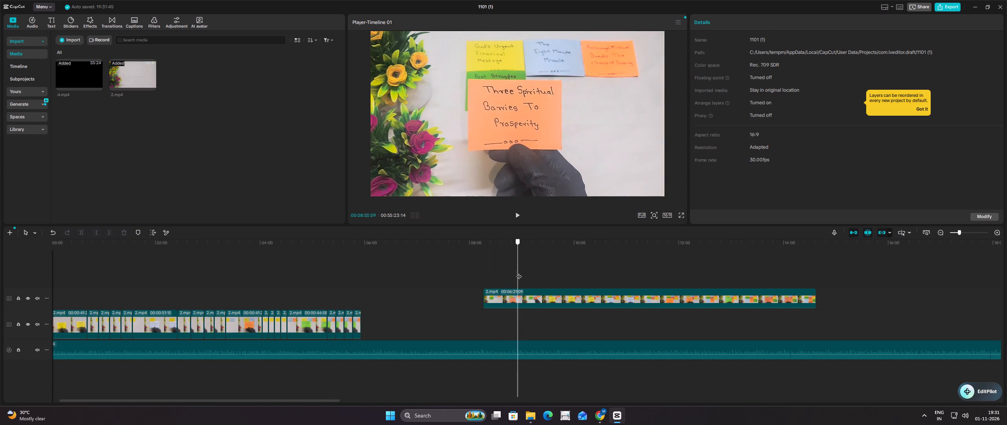
left_click_drag(519, 272, 542, 278)
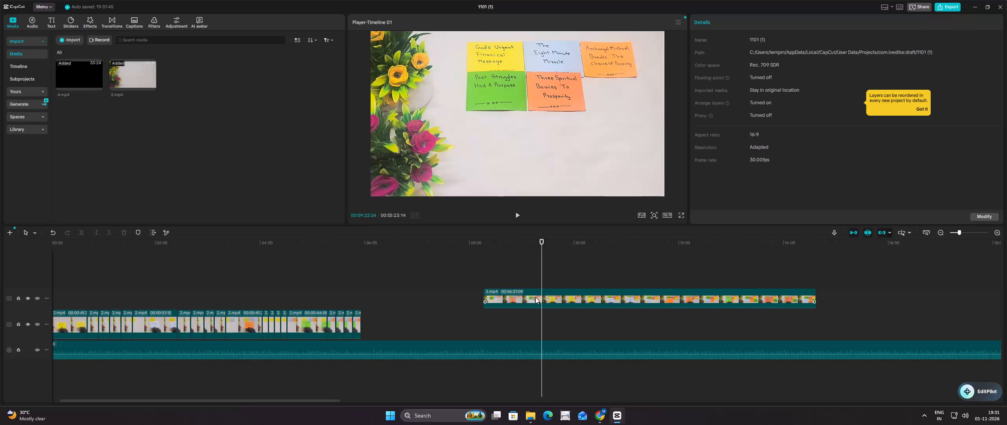
left_click(535, 297)
left_click(79, 232)
left_click_drag(528, 295, 459, 297)
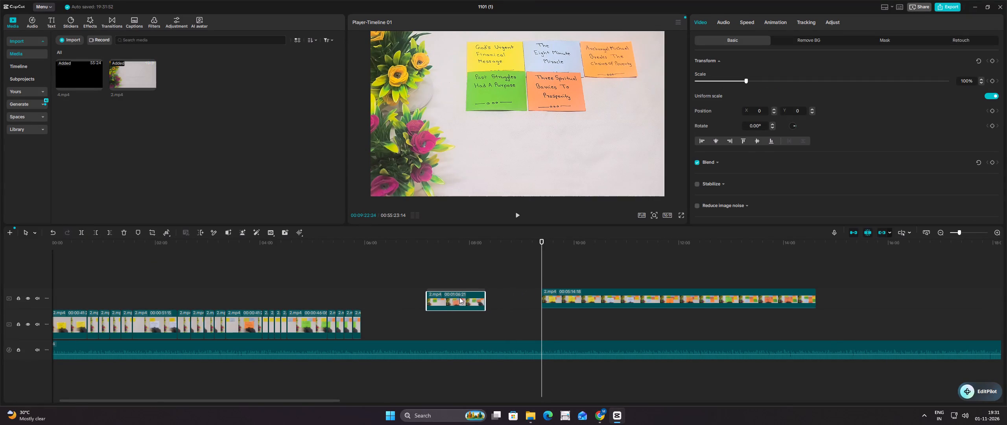
left_click_drag(459, 297, 406, 296)
Split the fifth-note clip at about 6:49, where five notes show without the hand, and copy the still tail piece.
left_click(396, 271)
left_click_drag(396, 271, 404, 272)
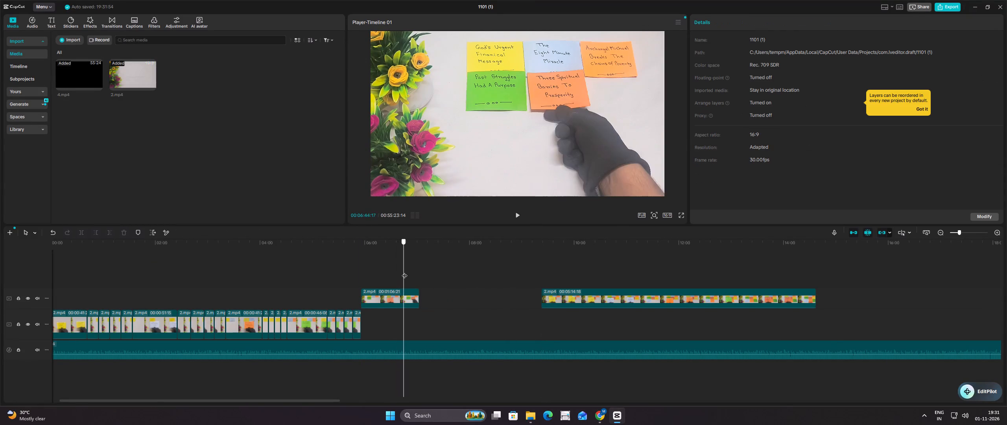
left_click_drag(404, 272, 408, 273)
left_click(398, 298)
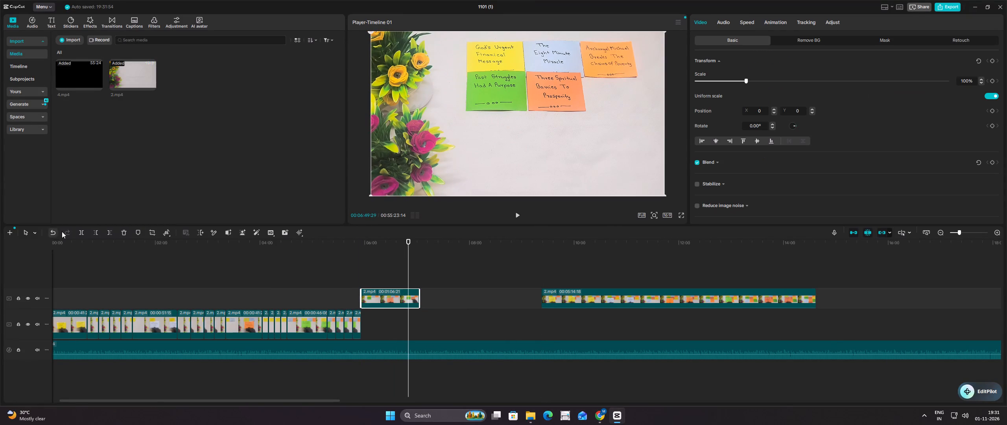
left_click(77, 232)
left_click(410, 270)
left_click_drag(410, 270, 417, 272)
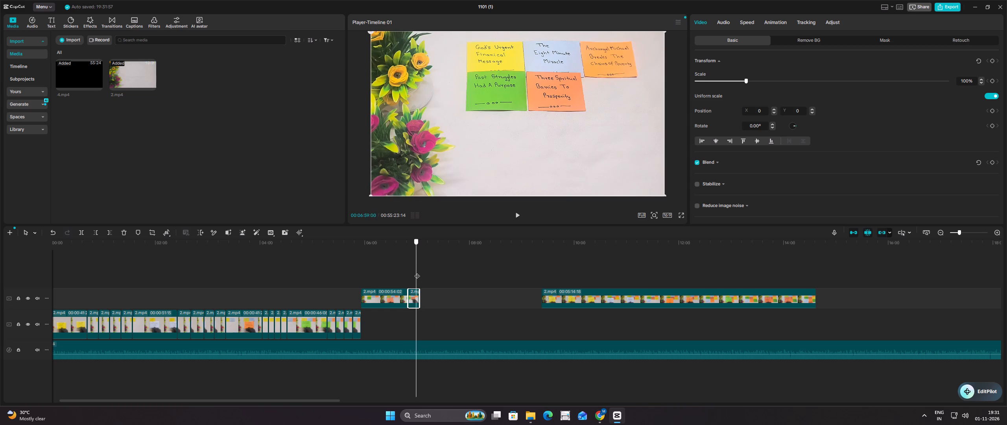
left_click_drag(417, 272, 417, 272)
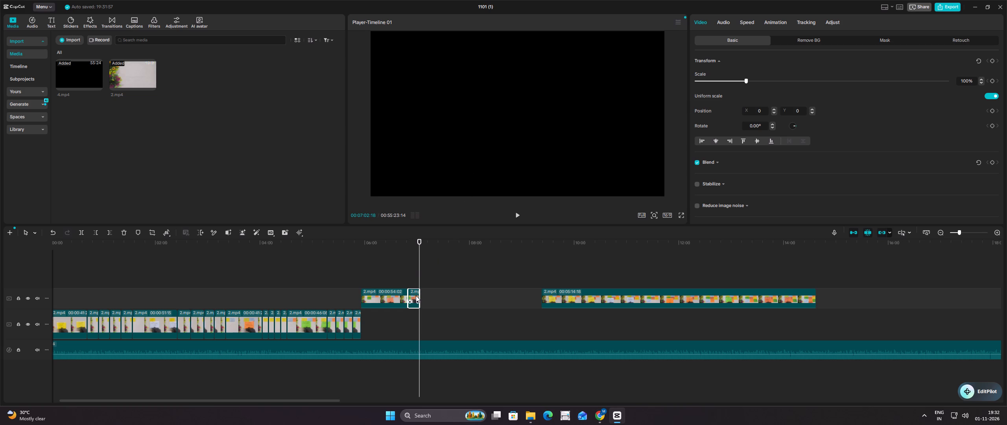
right_click(416, 296)
right_click(416, 296)
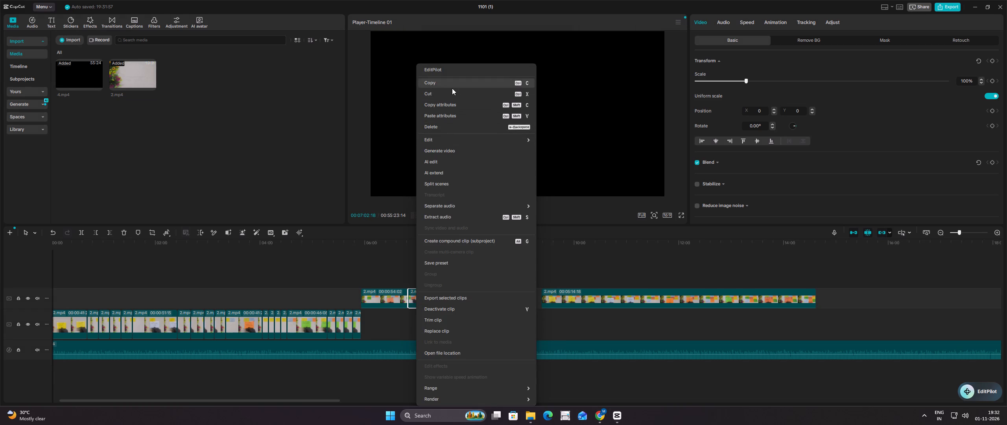
left_click(453, 84)
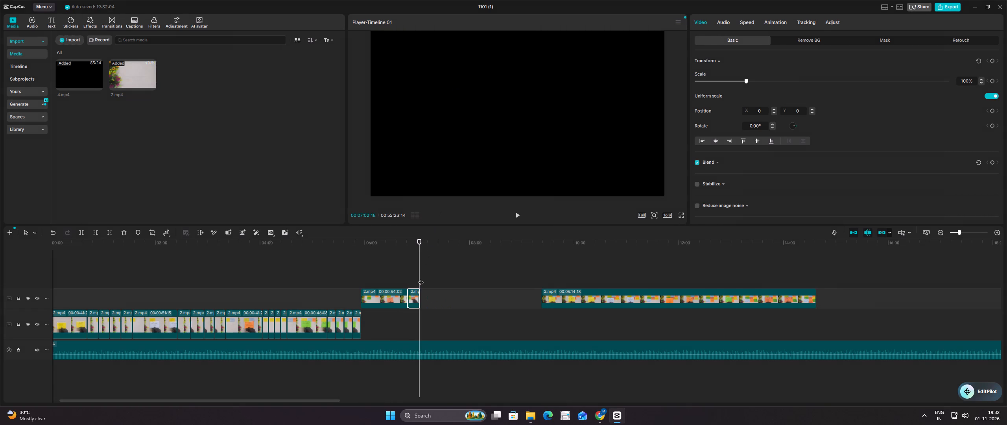
Paste three copies of the five-note still piece end to end after the fifth-note clips.
key("ctrl+v")
left_click(430, 272, "ctrl")
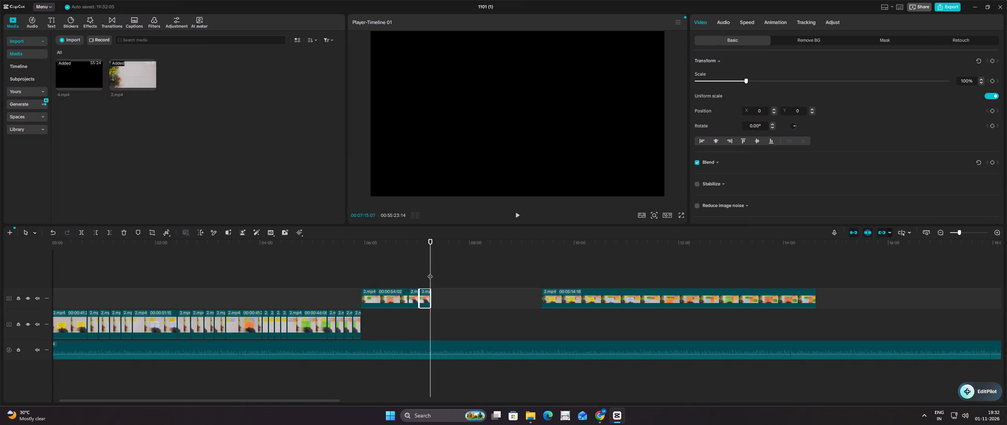
key("ctrl+v")
left_click(439, 273, "ctrl")
key("ctrl+v")
Move all the fifth-note clips together onto the main track, directly after the fourth-note clips, and preview them.
left_click_drag(456, 274, 389, 296)
left_click_drag(389, 296, 393, 322)
left_click(400, 294)
left_click_drag(400, 294, 443, 296)
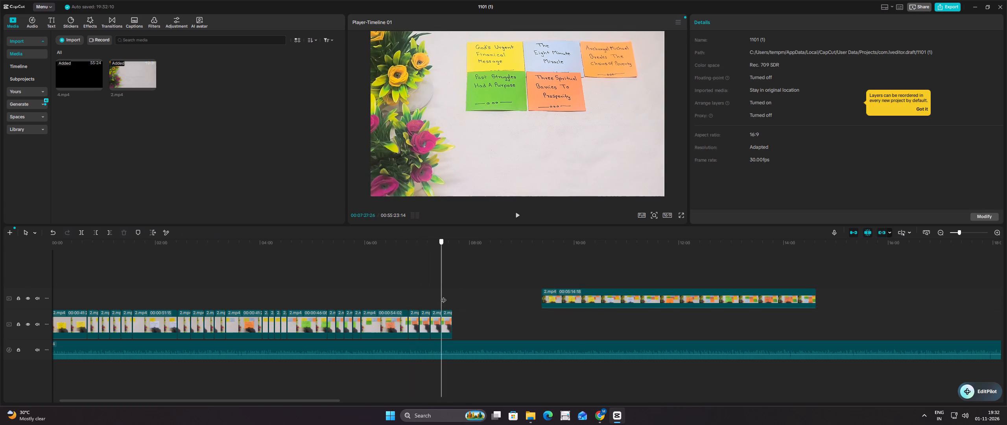
left_click_drag(443, 296, 447, 296)
Split the remaining 2.mp4 clip at about 10:21, after the sixth note is placed, and move the cut-off piece above the main track's end.
left_click(542, 272)
left_click_drag(542, 272, 593, 277)
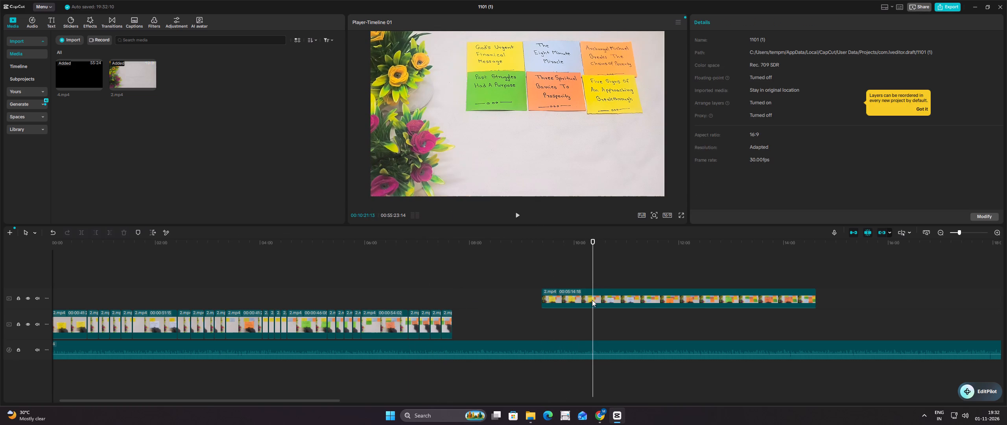
left_click(592, 305)
left_click(77, 229)
left_click_drag(572, 299, 483, 300)
Split the sixth-note clip at about 8:27, where six notes show without the hand, and copy the still tail piece.
left_click(481, 274)
left_click_drag(481, 273, 492, 274)
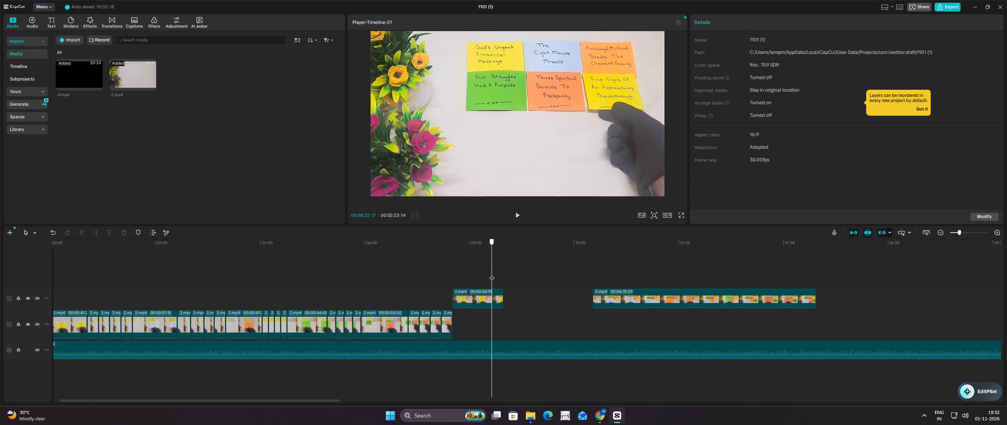
left_click_drag(492, 274, 494, 274)
left_click(489, 299)
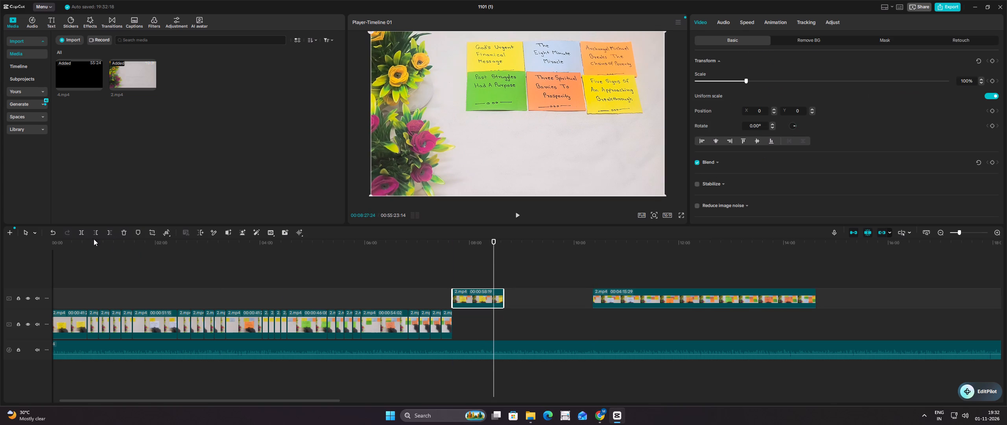
left_click(79, 234)
left_click(496, 273)
left_click_drag(496, 273, 502, 273)
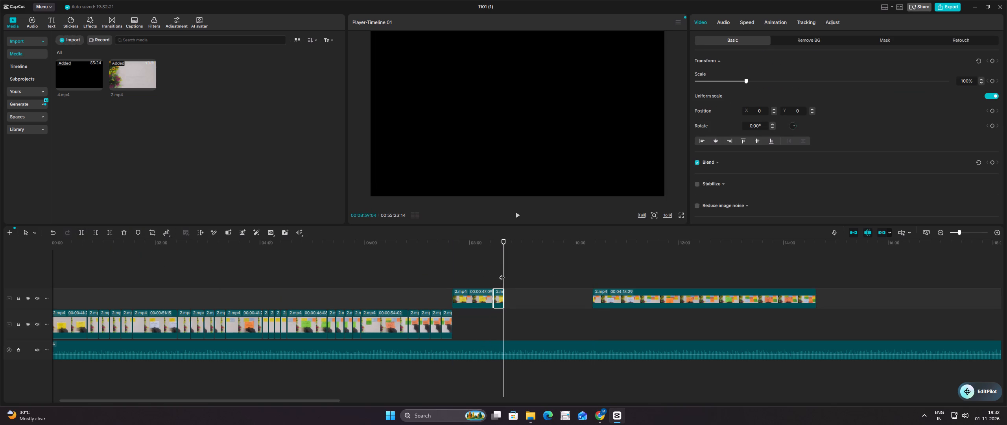
right_click(499, 297)
left_click(548, 85)
Paste three copies of the six-note still piece end to end after the sixth-note clips.
key("ctrl+v")
left_click(511, 272, "ctrl")
key("ctrl+v")
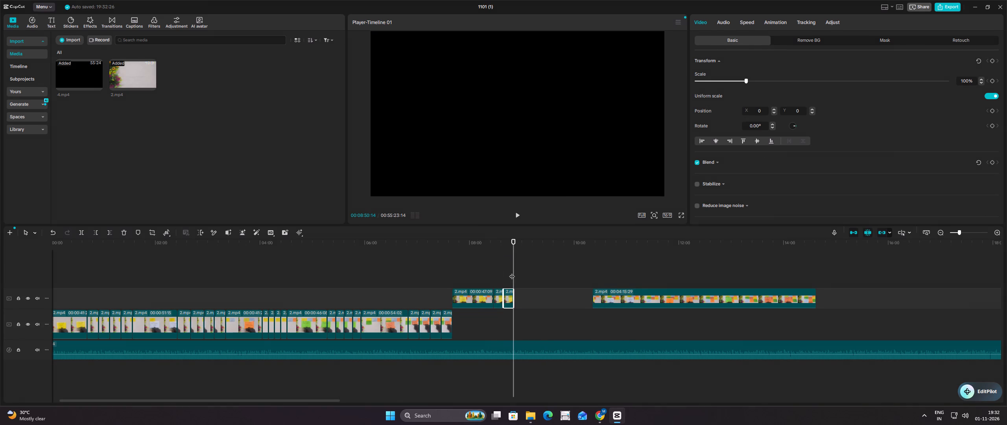
left_click(524, 273, "ctrl")
key("ctrl+v")
Move all the sixth-note clips together onto the main track, directly after the fifth-note clips, and preview them.
left_click_drag(543, 274, 480, 298)
left_click_drag(480, 298, 483, 322)
left_click(494, 292)
left_click_drag(494, 292, 533, 292)
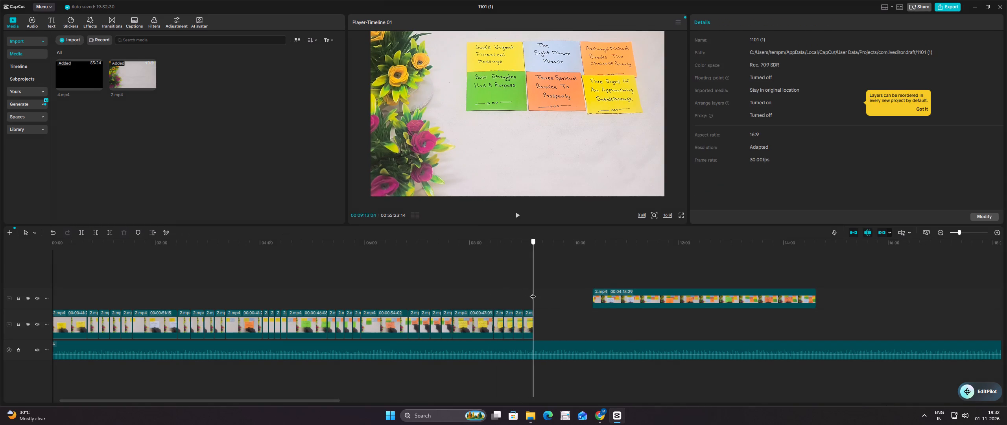
left_click_drag(533, 292, 529, 294)
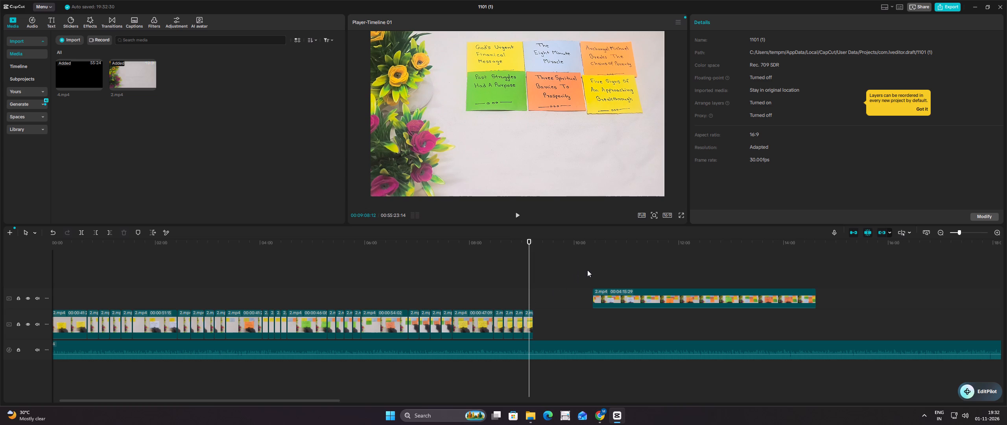
Split the remaining 2.mp4 clip at about 11:23, after the seventh note is placed, and move the cut-off piece above the main track's end.
left_click(591, 270)
left_click_drag(591, 270, 640, 275)
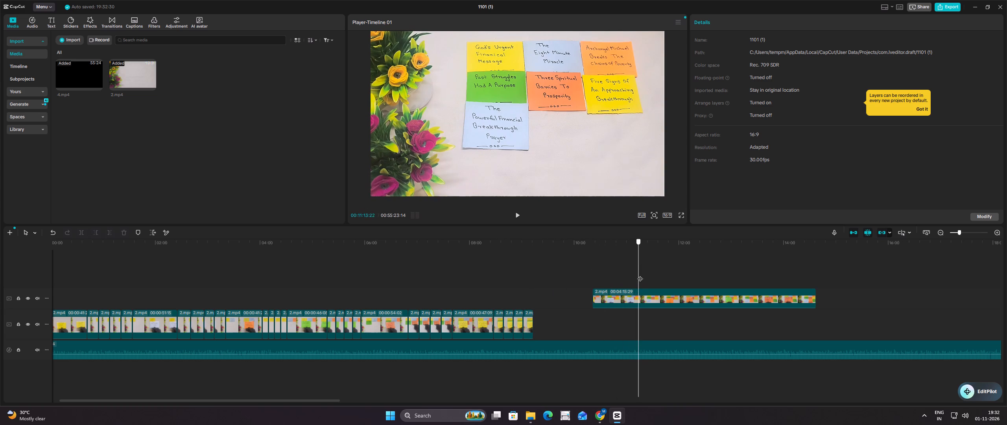
left_click_drag(640, 275, 650, 276)
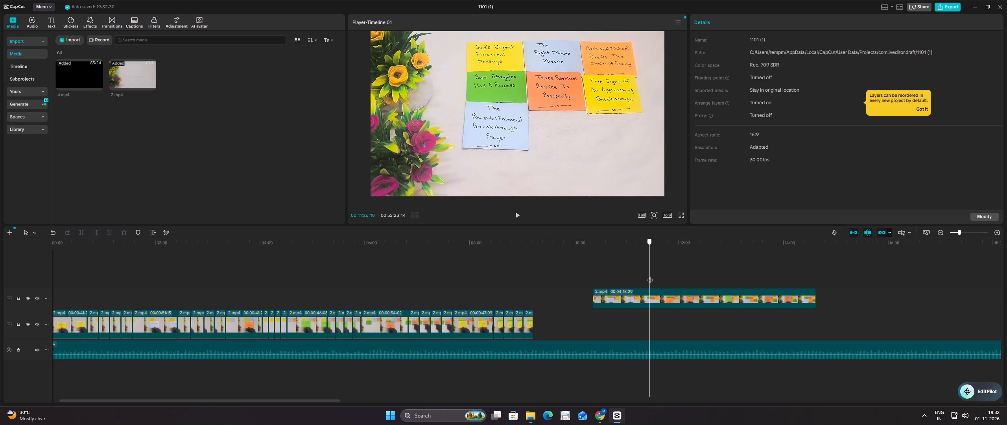
left_click_drag(650, 276, 647, 276)
left_click(640, 292)
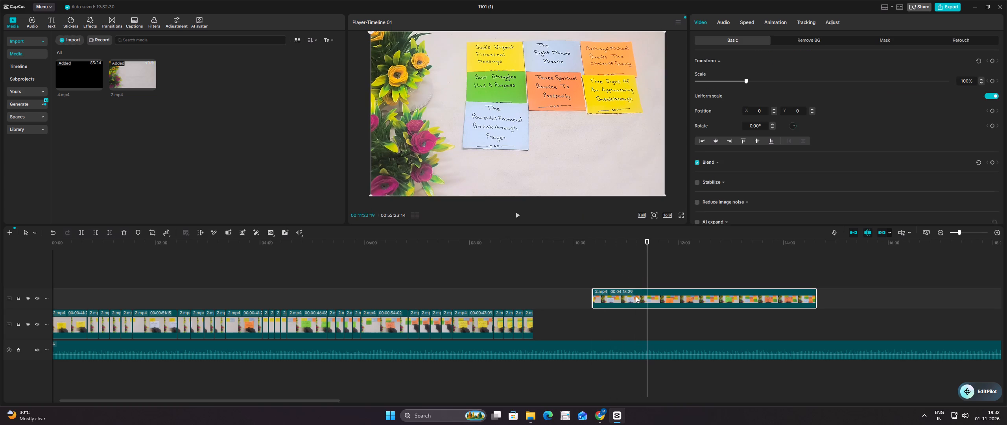
left_click(81, 231)
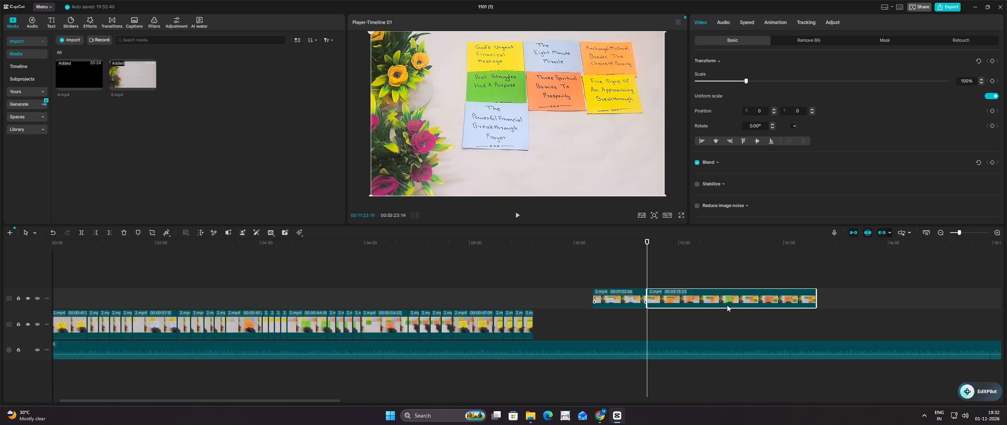
left_click_drag(625, 300, 568, 295)
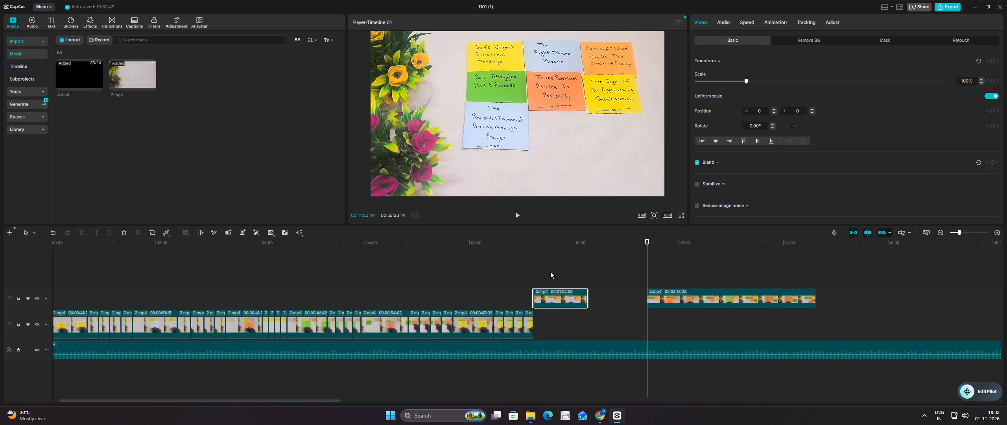
Split the seventh-note clip at about 10:03, where seven notes show without the hand, and copy the still tail piece.
left_click(550, 272)
left_click_drag(550, 272, 576, 277)
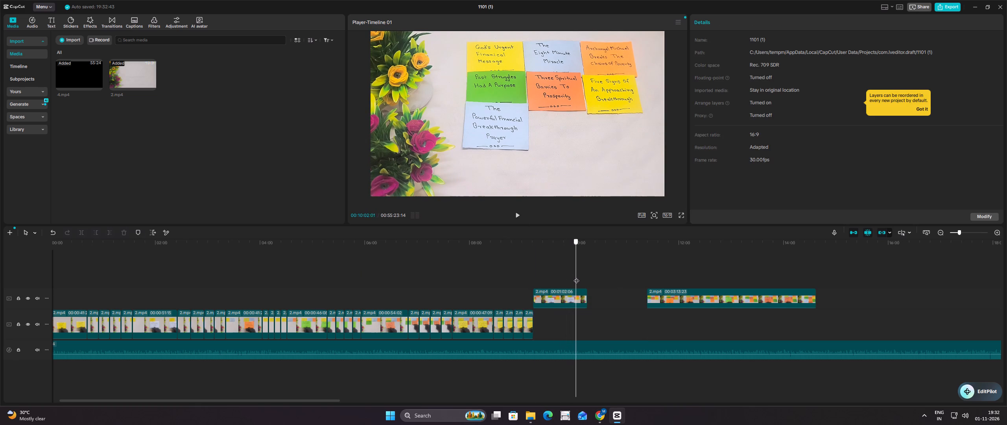
left_click_drag(576, 277, 577, 277)
left_click(574, 291)
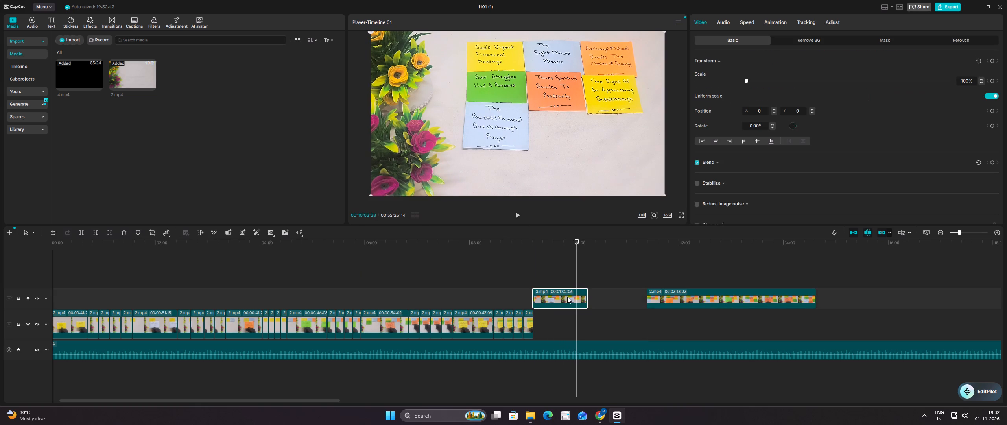
left_click(82, 236)
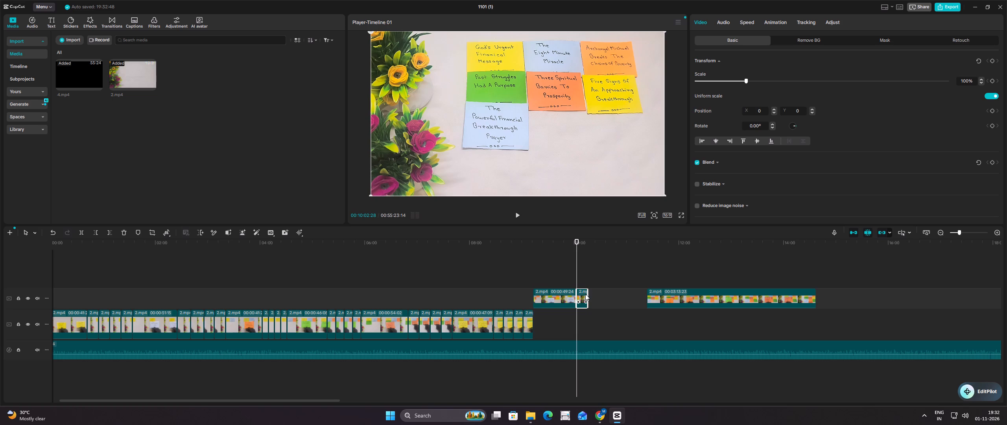
right_click(585, 294)
left_click(637, 82)
Paste three copies of the seven-note still piece end to end after the seventh-note clips.
left_click(574, 266)
left_click_drag(574, 266, 583, 268)
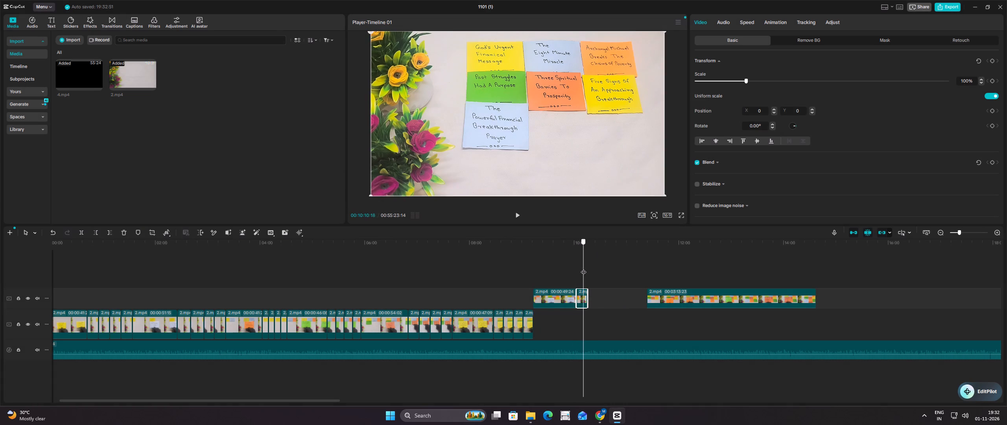
left_click_drag(583, 268, 581, 269)
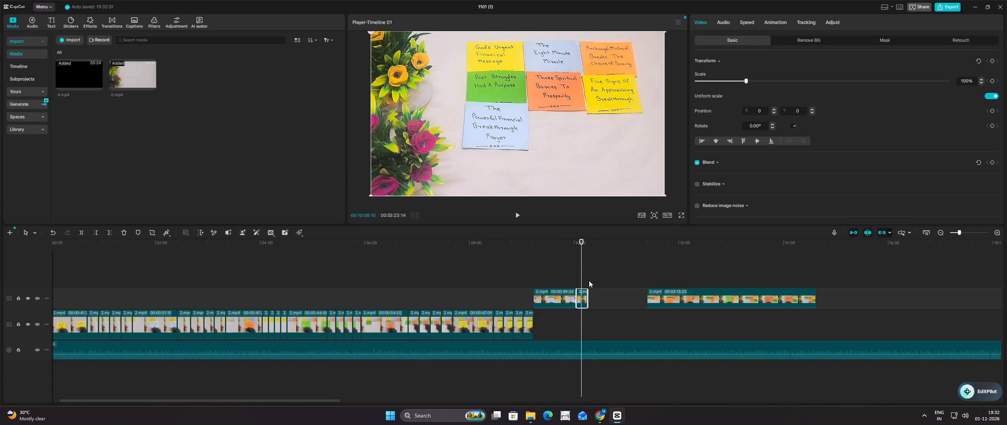
left_click(586, 277)
key("ctrl+v")
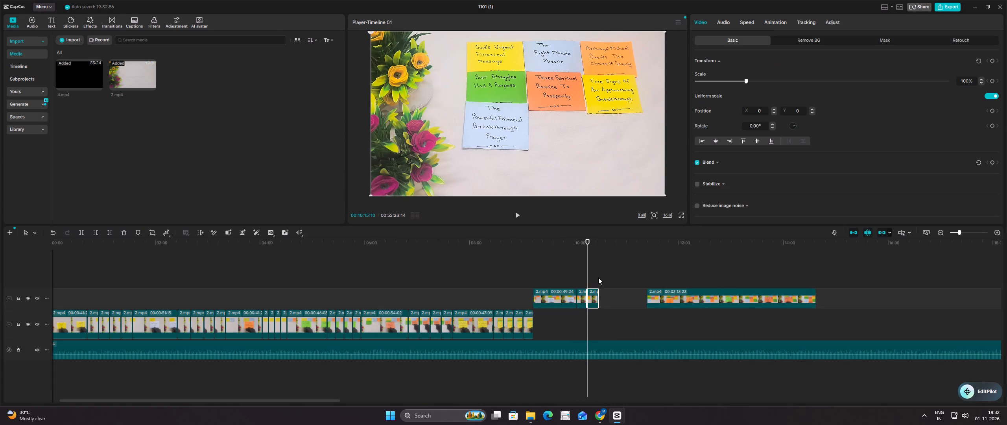
left_click(598, 277, "ctrl")
key("ctrl+v")
left_click(608, 277, "ctrl")
key("ctrl+v")
Move all the seventh-note clips together onto the main track, directly after the sixth-note clips, and preview them.
left_click_drag(622, 277, 566, 296)
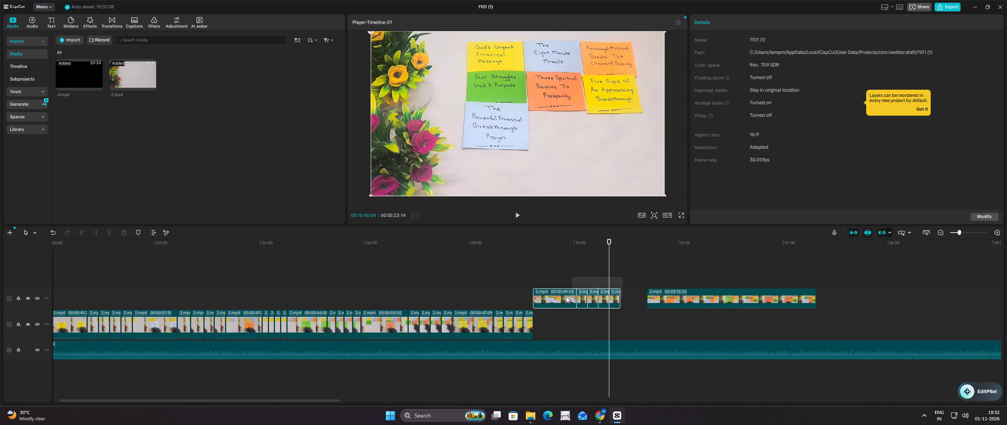
left_click_drag(566, 296, 560, 296)
left_click_drag(560, 296, 561, 322)
left_click(545, 285)
left_click_drag(545, 285, 557, 287)
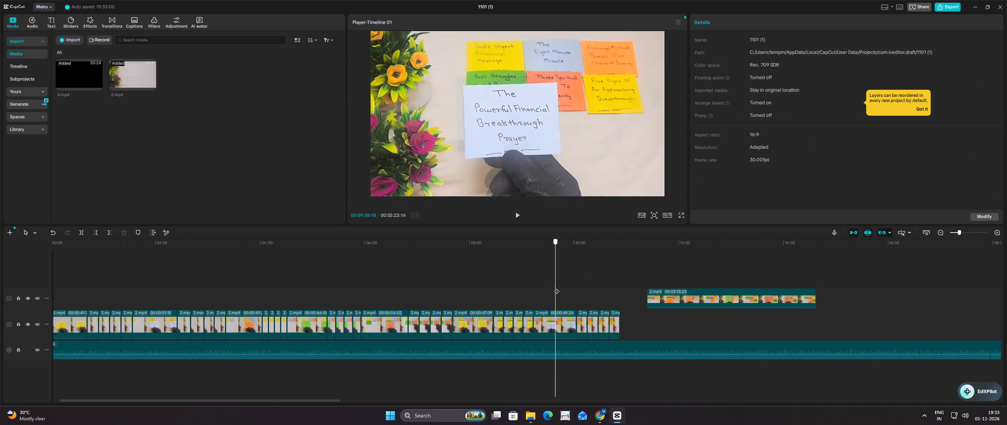
left_click_drag(557, 287, 617, 302)
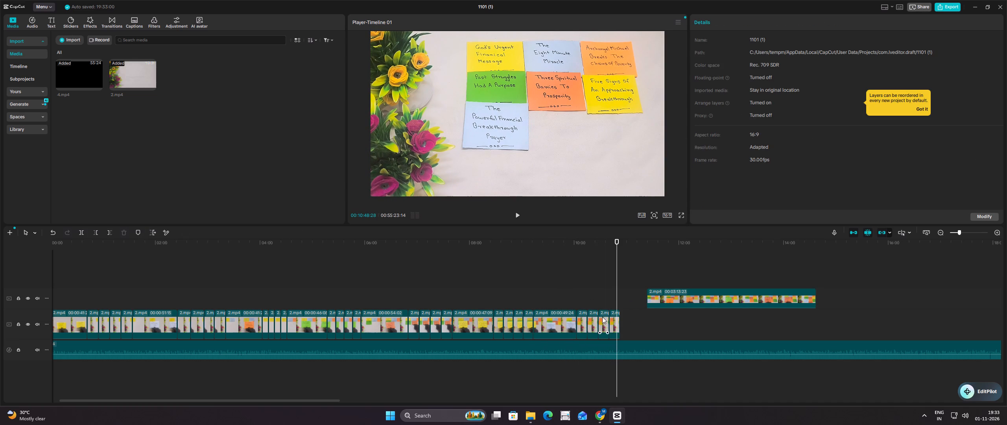
Move the remaining 2.mp4 clip further along the upper track so it starts at about 14:15.
left_click_drag(657, 294, 808, 296)
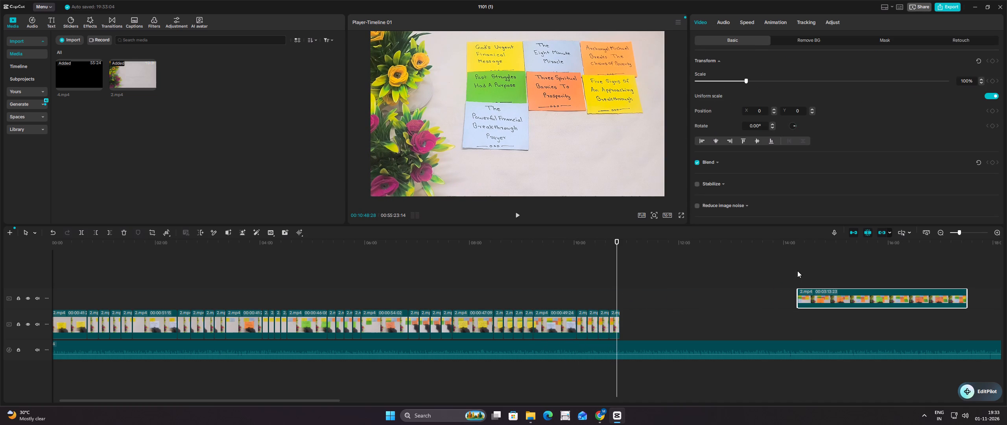
Split the remaining 2.mp4 clip at about 15:18, after the eighth note is placed, and move the eighth-note part directly after the seventh-note clips' end.
left_click(797, 271)
left_click_drag(797, 271, 838, 277)
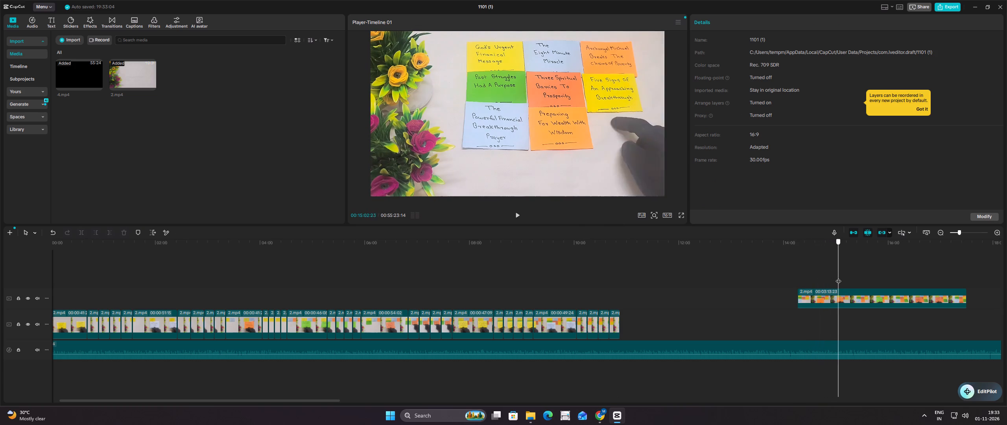
left_click_drag(838, 277, 839, 280)
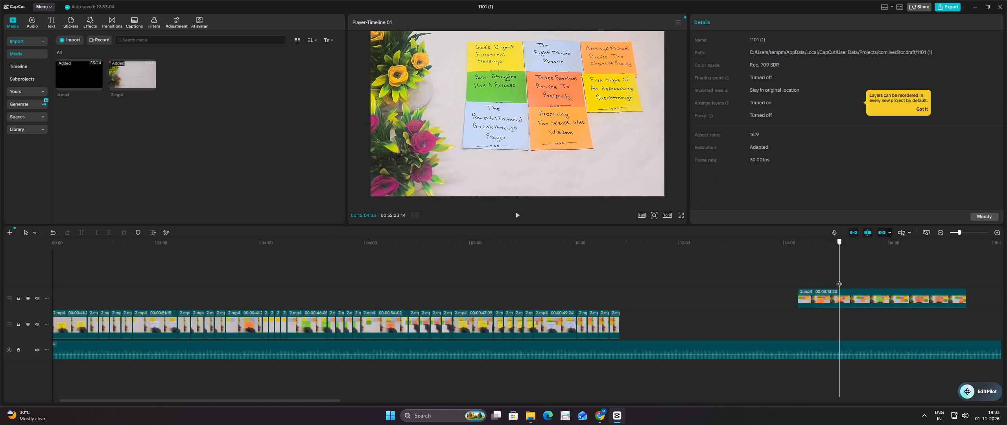
left_click_drag(839, 280, 848, 282)
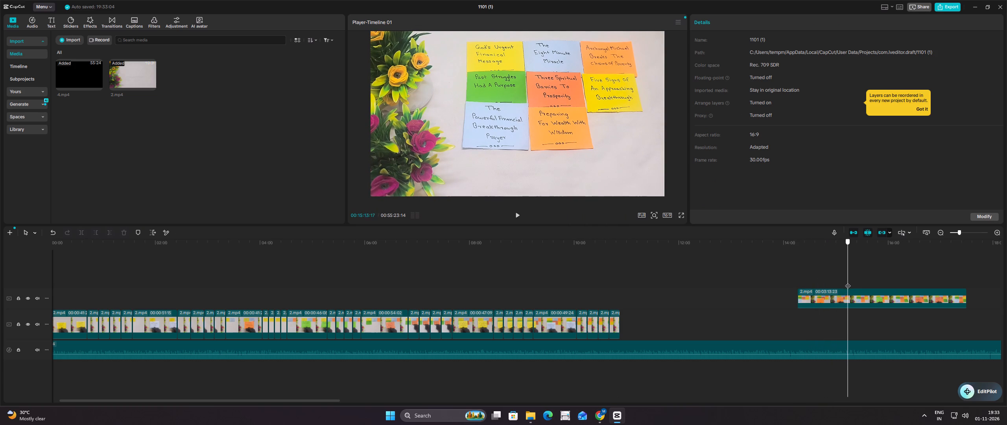
left_click_drag(848, 282, 852, 283)
left_click(848, 296)
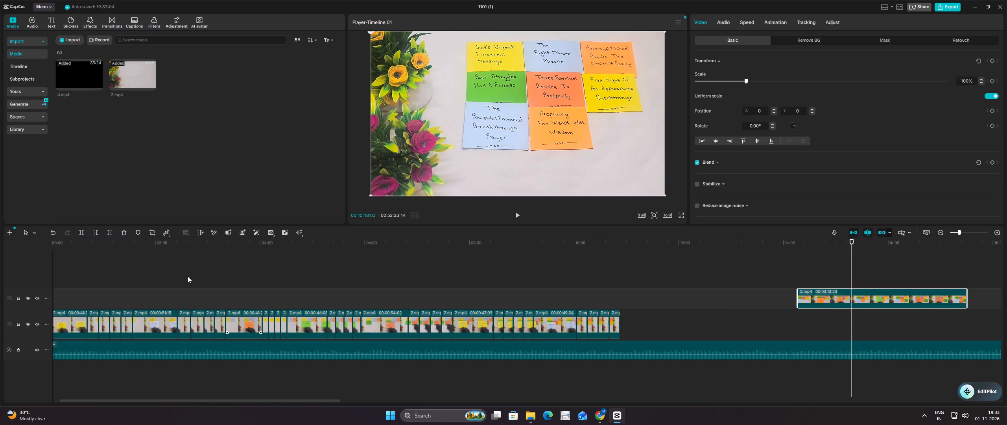
left_click(81, 235)
left_click_drag(819, 293, 780, 295)
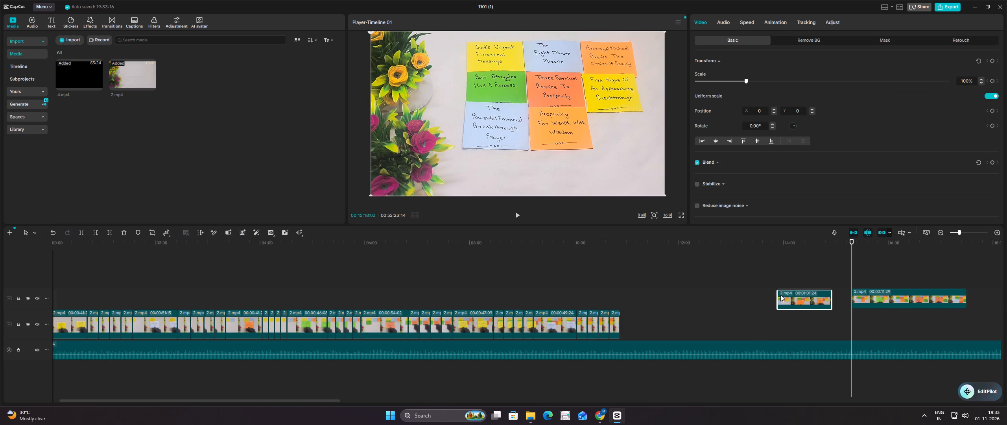
left_click_drag(780, 295, 641, 295)
Split the eighth-note clip at about 11:42, where eight notes show without the hand, and copy the still tail piece.
left_click(630, 272)
left_click_drag(630, 272, 641, 273)
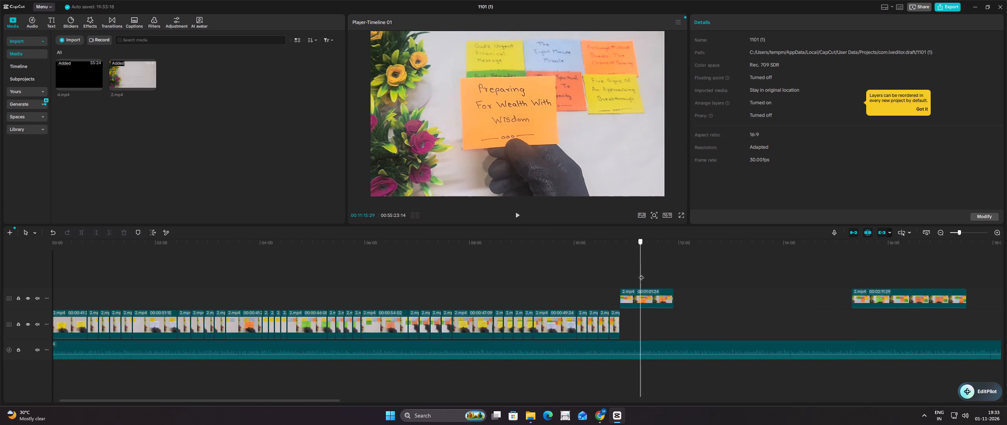
left_click_drag(641, 273, 657, 278)
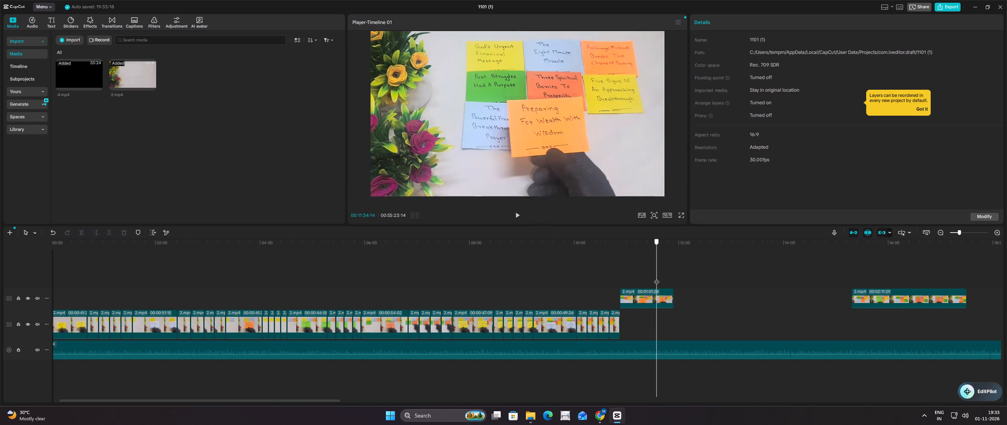
left_click_drag(657, 278, 663, 279)
left_click(658, 300)
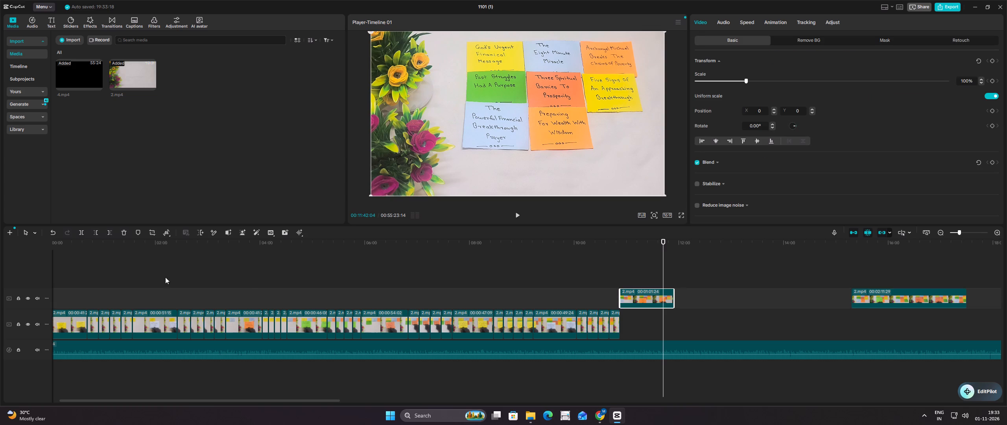
left_click(78, 233)
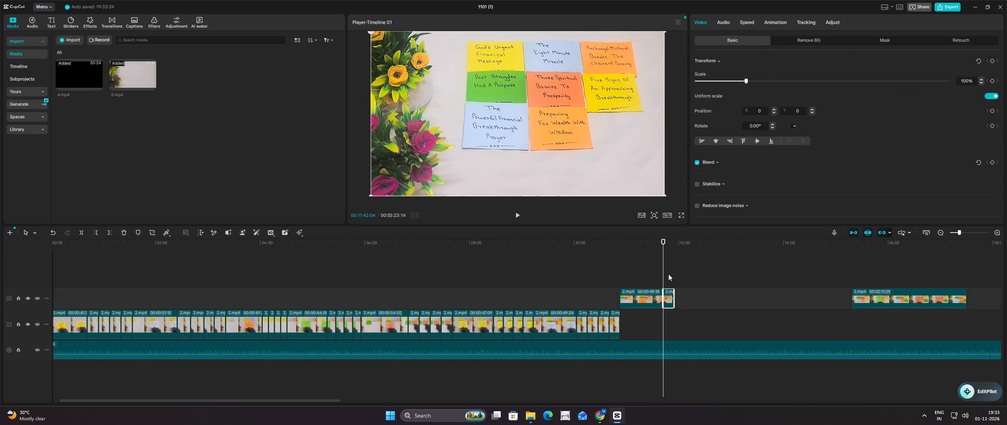
double_click(668, 274)
right_click(667, 296)
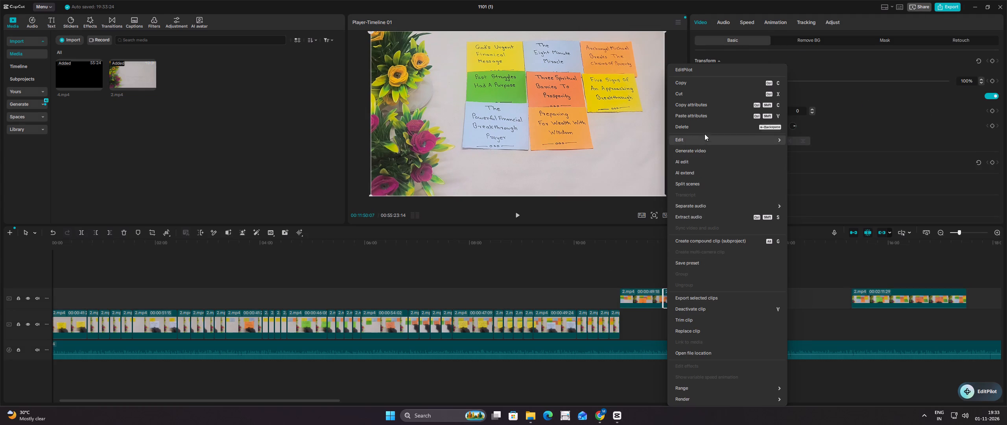
left_click(714, 85)
Paste three copies of the eight-note still piece end to end after the eighth-note clips.
left_click(673, 278)
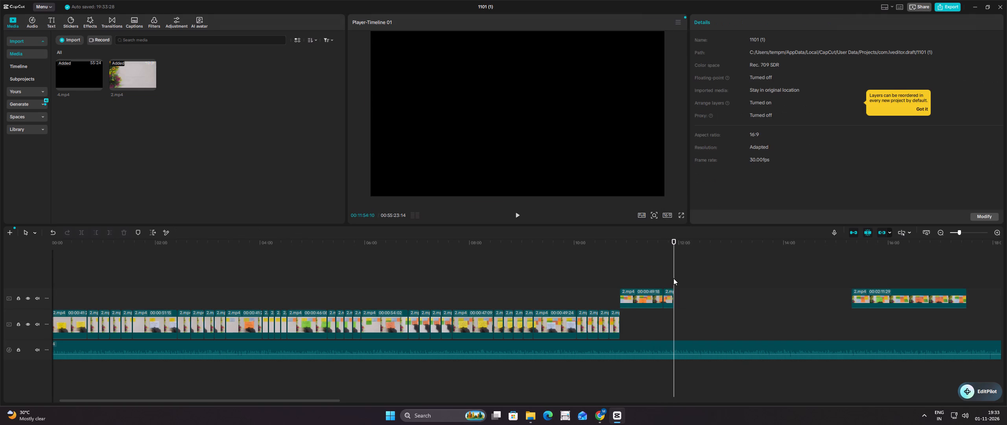
key("ctrl+v")
left_click(685, 277, "ctrl")
key("ctrl+v")
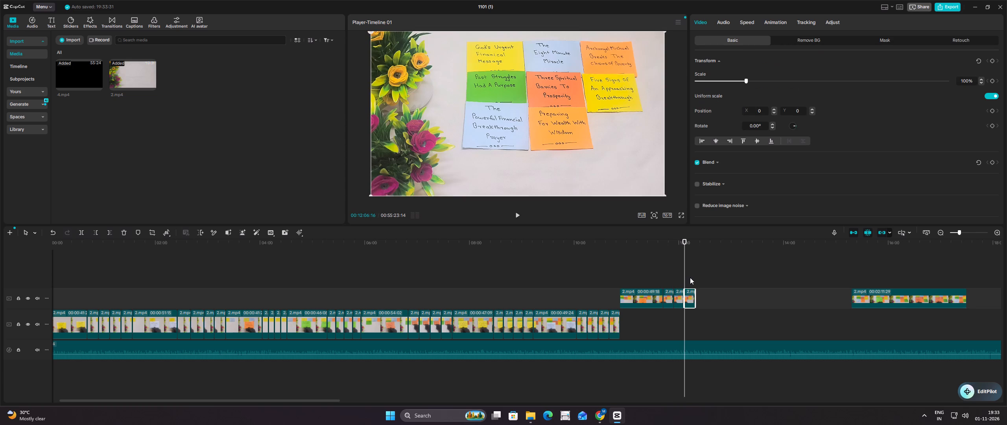
left_click(693, 275, "ctrl")
key("ctrl+v")
Move all the eighth-note clips together onto the main track, directly after the seventh-note clips, and preview them.
left_click_drag(708, 277, 647, 296)
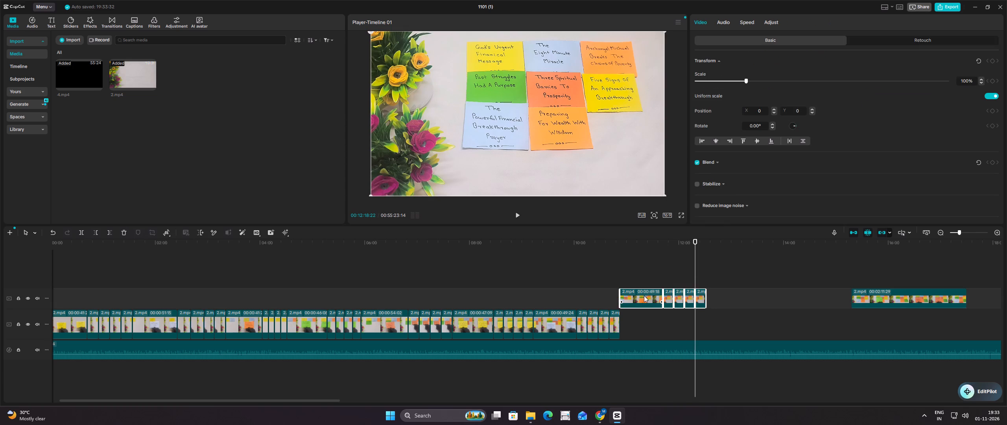
left_click_drag(644, 296, 642, 321)
left_click(628, 283)
left_click_drag(628, 283, 662, 289)
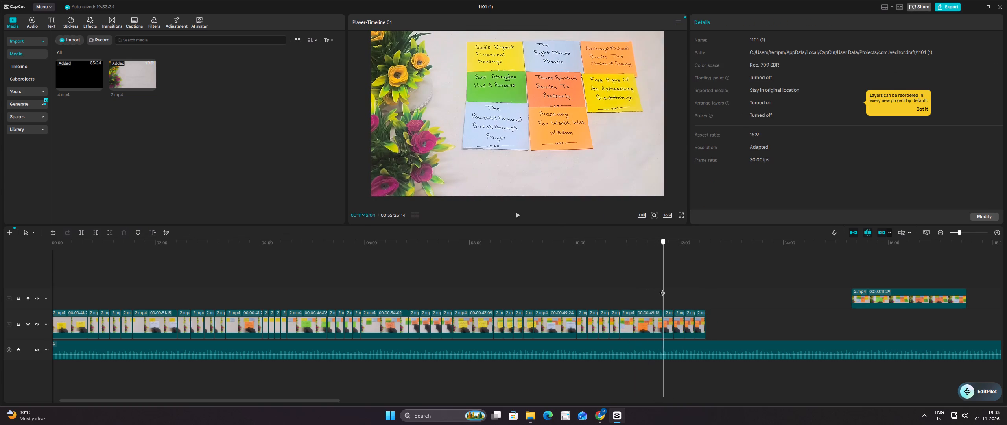
left_click_drag(662, 289, 700, 297)
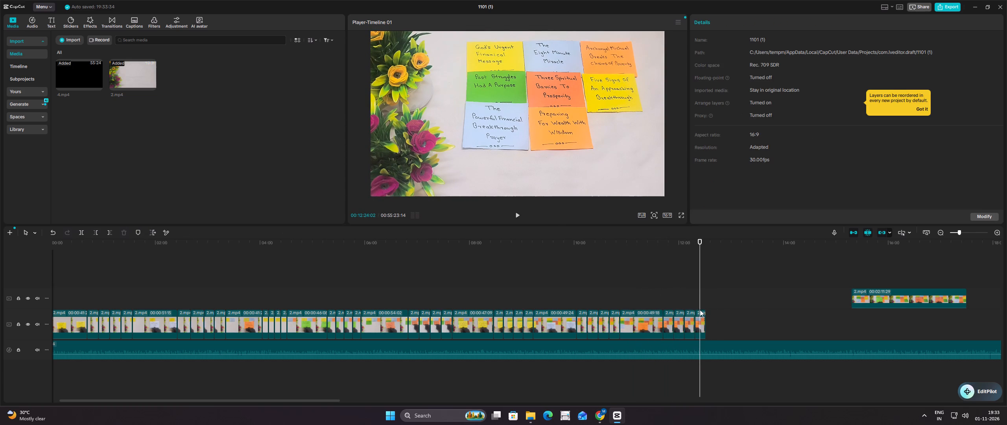
Split the remaining 2.mp4 clip at about 16:14, after the ninth note is placed, and move the ninth-note part directly after the eighth-note clips' end.
left_click_drag(327, 400, 329, 400)
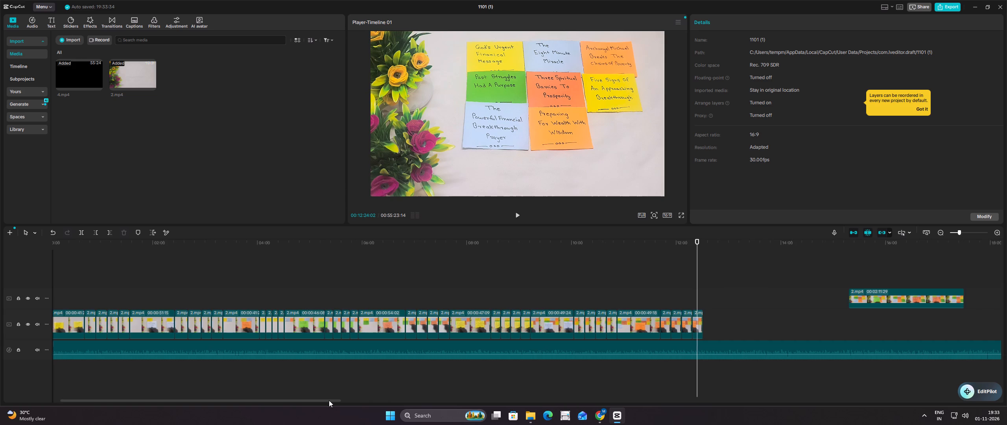
left_click_drag(329, 400, 435, 408)
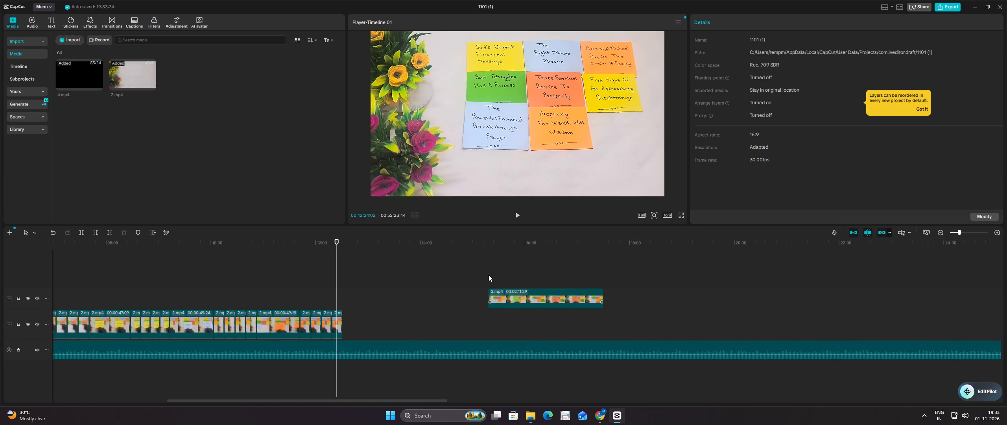
left_click(489, 275)
left_click_drag(489, 275, 522, 281)
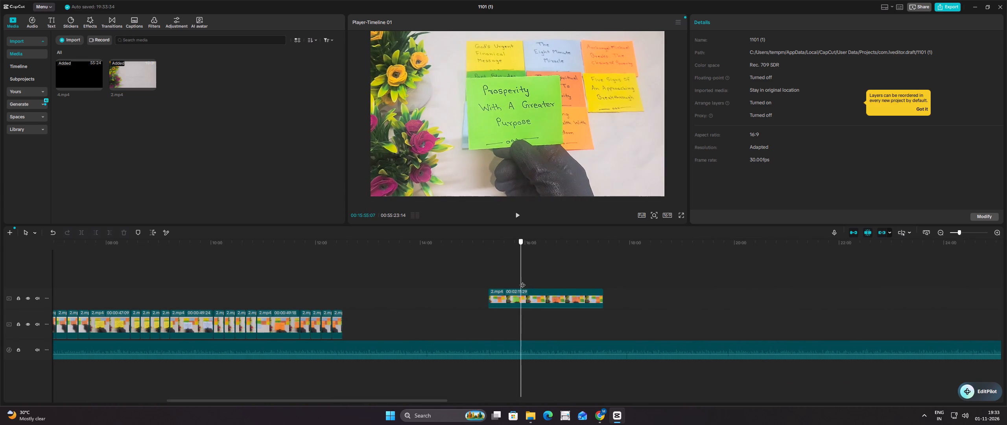
left_click_drag(522, 281, 538, 288)
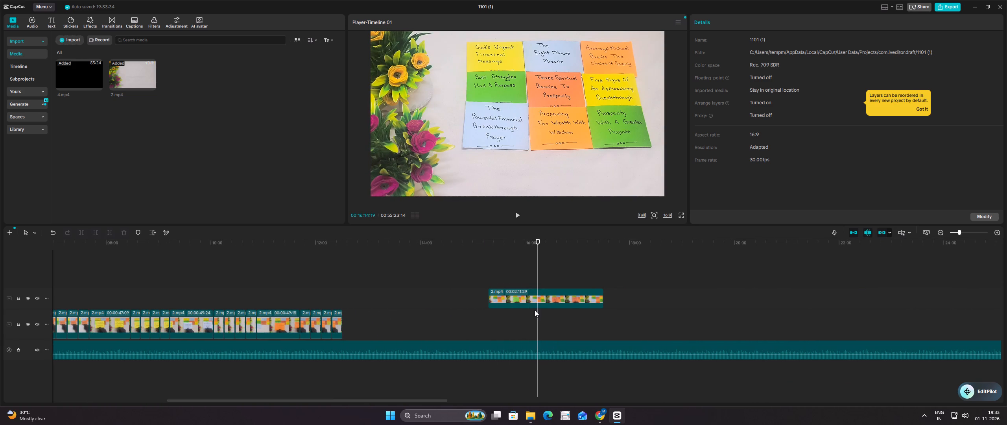
left_click(531, 300)
left_click(81, 230)
left_click_drag(501, 298, 501, 298)
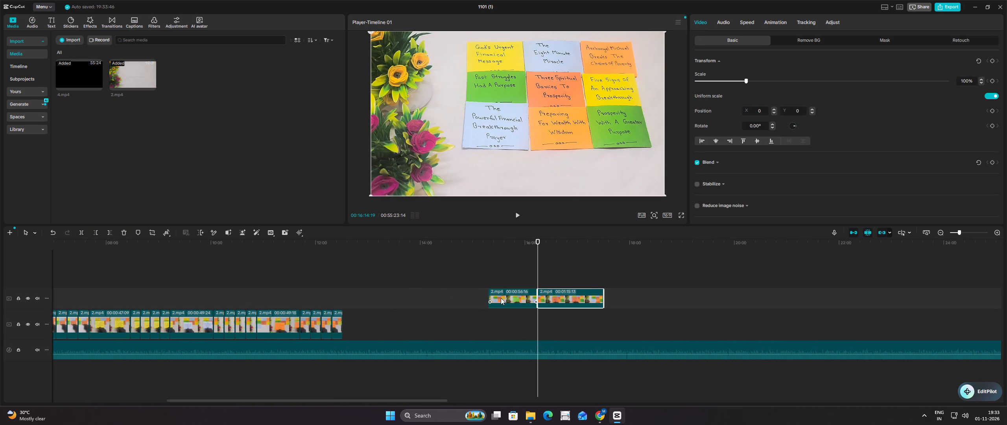
left_click_drag(501, 298, 356, 302)
Split the ninth-note clip at about 13:18, where nine notes show without the hand, and copy the still tail piece.
left_click(350, 275)
left_click_drag(350, 275, 364, 276)
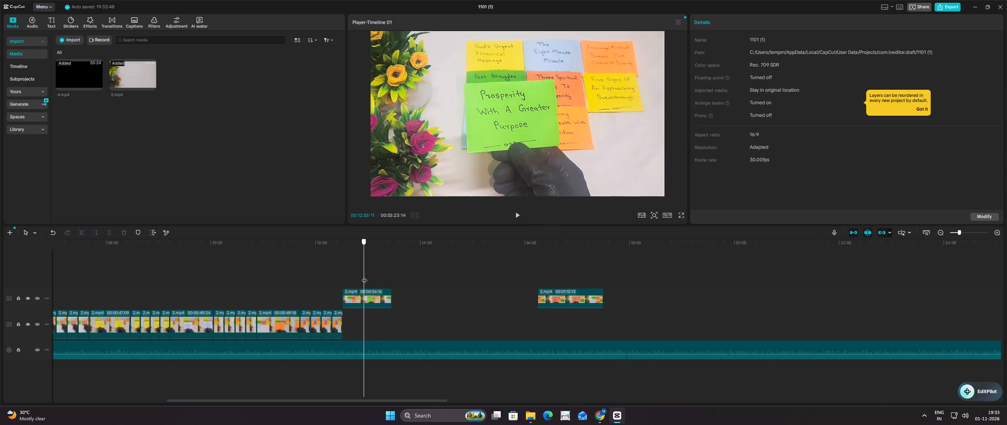
left_click_drag(364, 276, 382, 277)
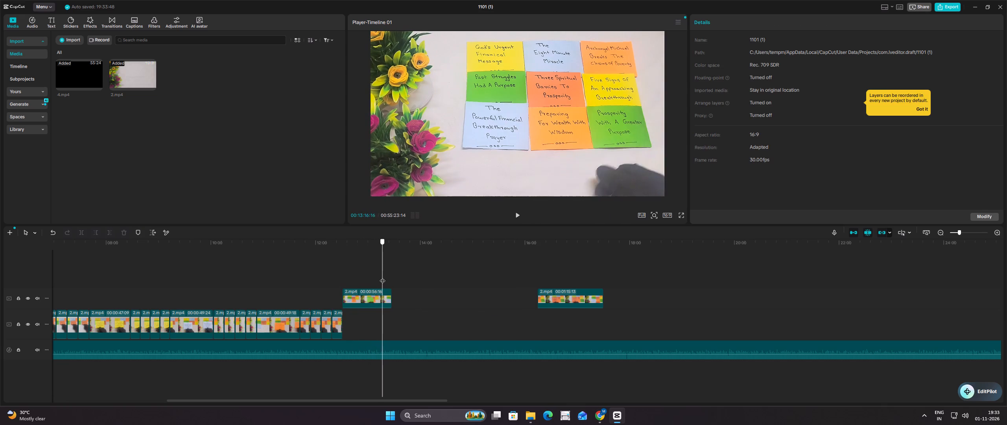
left_click_drag(382, 277, 384, 277)
left_click(382, 299)
left_click(81, 235)
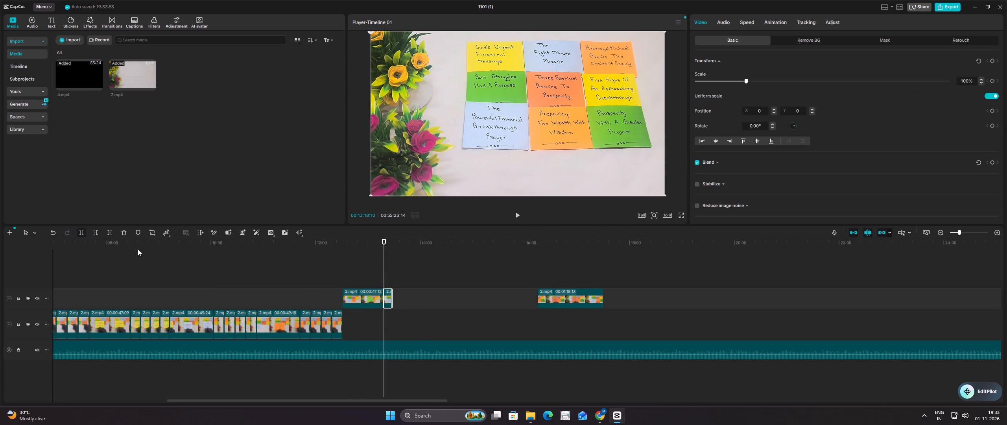
left_click_drag(384, 271, 391, 271)
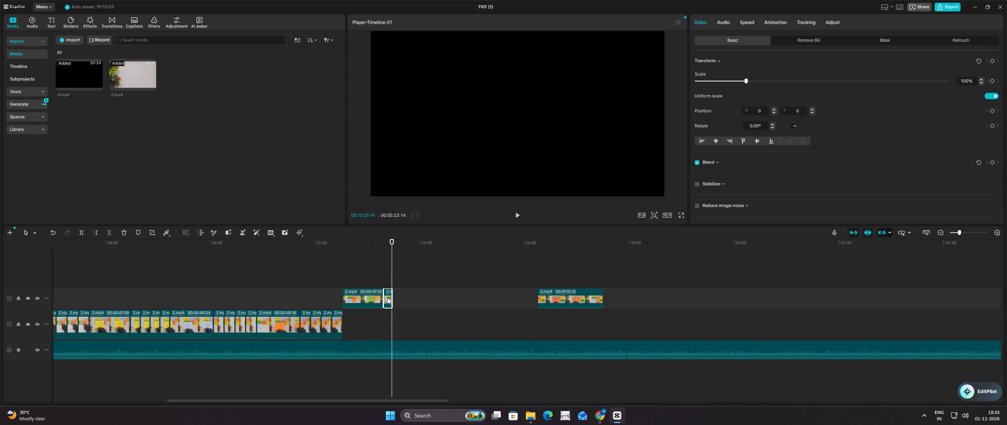
right_click(385, 296)
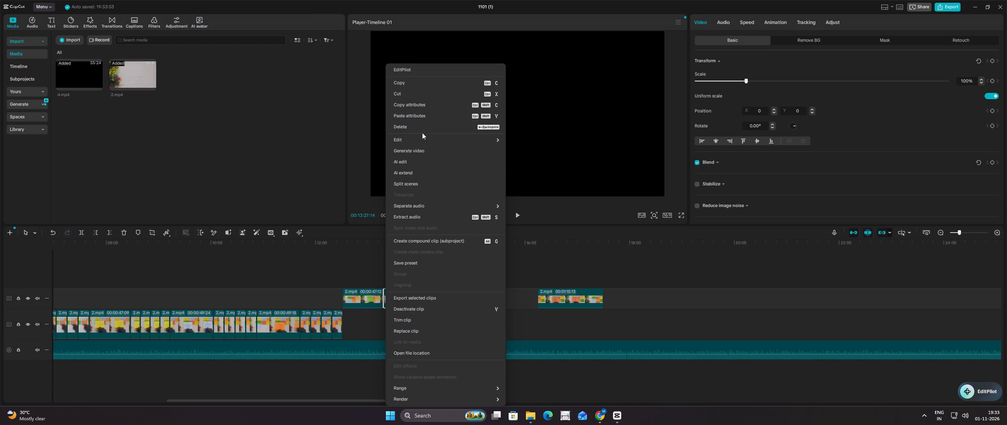
left_click(437, 84)
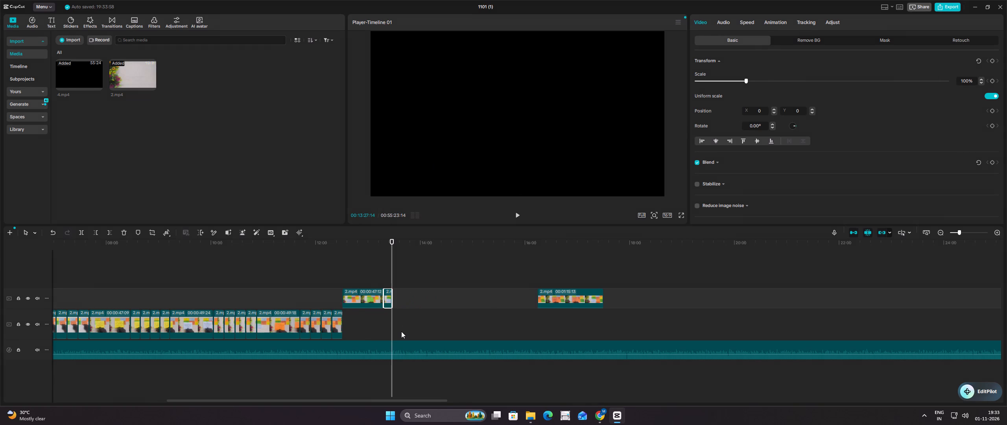
Paste three copies of the nine-note still piece end to end after the ninth-note clips.
key("ctrl+v")
left_click(400, 280, "ctrl")
key("ctrl+v")
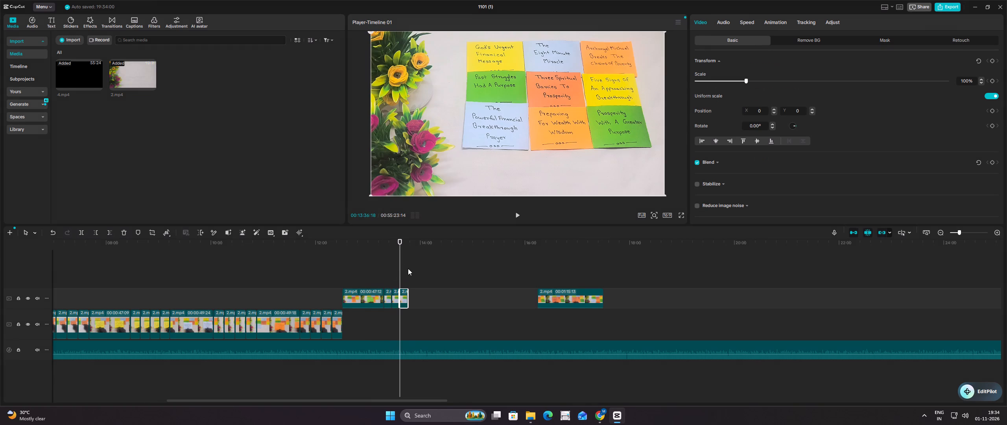
left_click(408, 268, "ctrl")
key("ctrl+v")
Move all the ninth-note clips together onto the main track, directly after the eighth-note clips, and preview them.
left_click_drag(422, 283, 368, 294)
left_click_drag(367, 294, 367, 294)
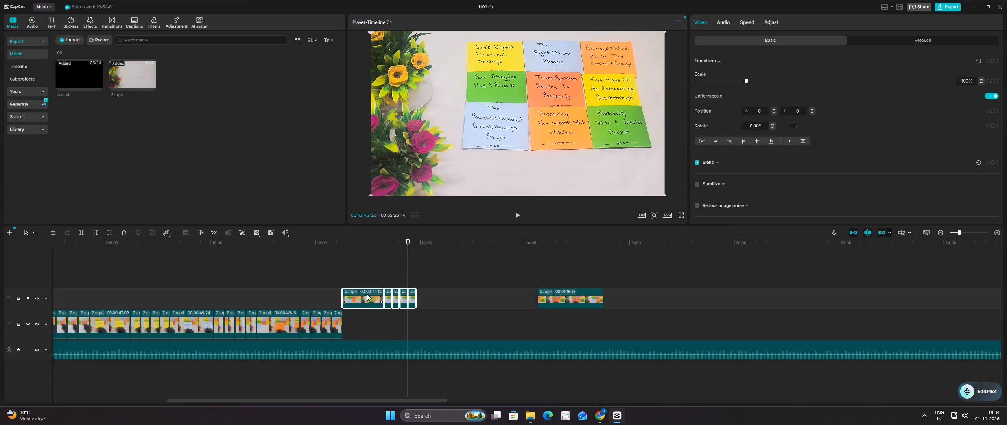
left_click_drag(367, 294, 373, 321)
left_click(379, 283)
left_click_drag(379, 283, 409, 290)
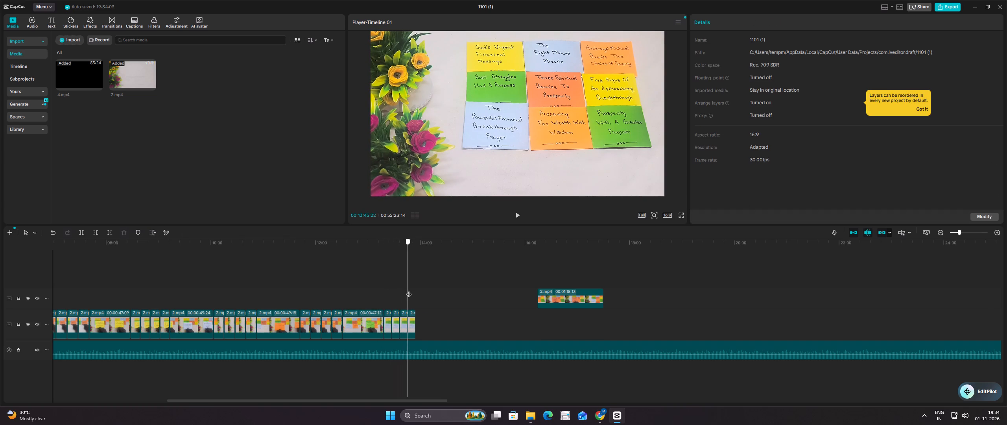
left_click_drag(409, 290, 385, 289)
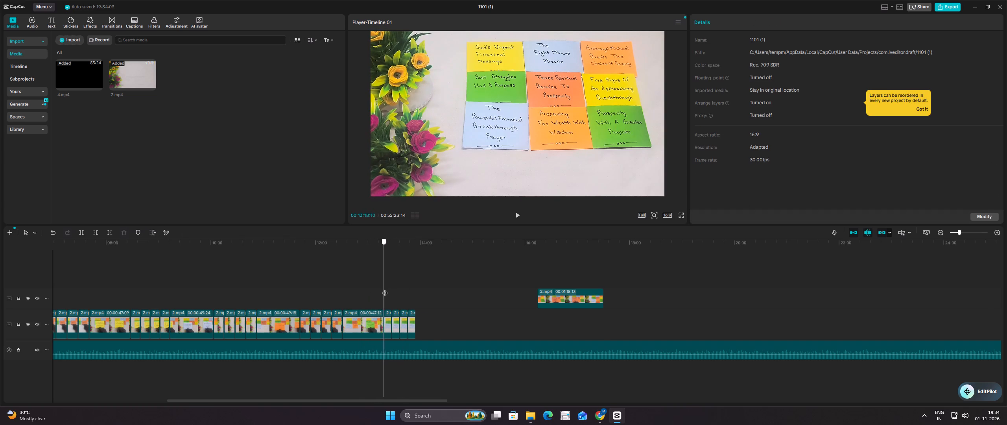
left_click_drag(385, 289, 413, 290)
Move the last 2.mp4 clip on the upper track to start where the ninth-note clips end, and trim its end to a 1:12:22 duration.
left_click(539, 273)
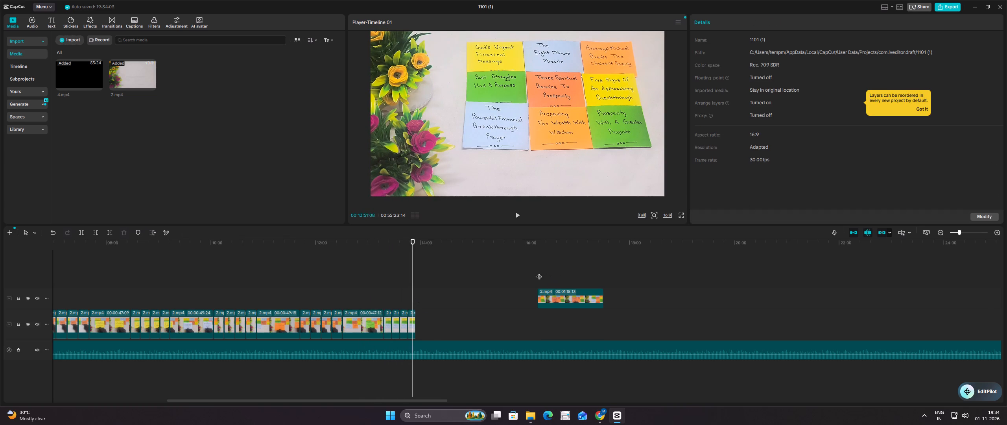
left_click_drag(574, 304, 450, 305)
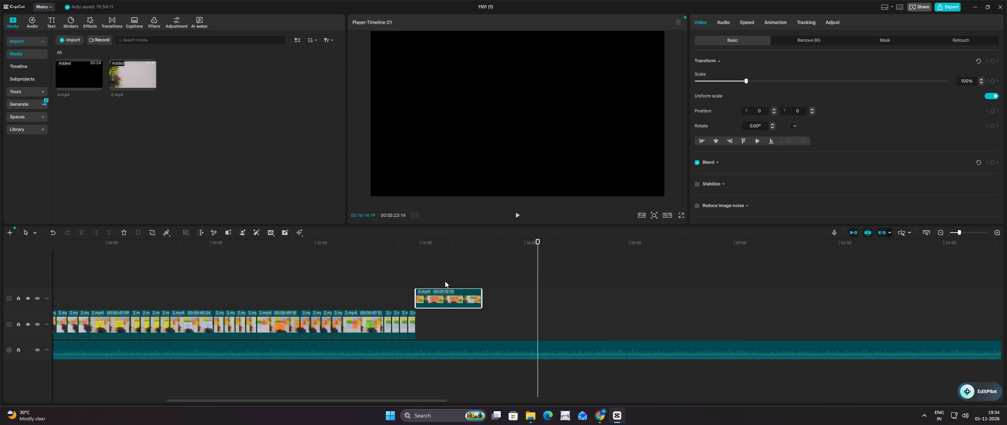
left_click(443, 273)
left_click(457, 300)
left_click(480, 294)
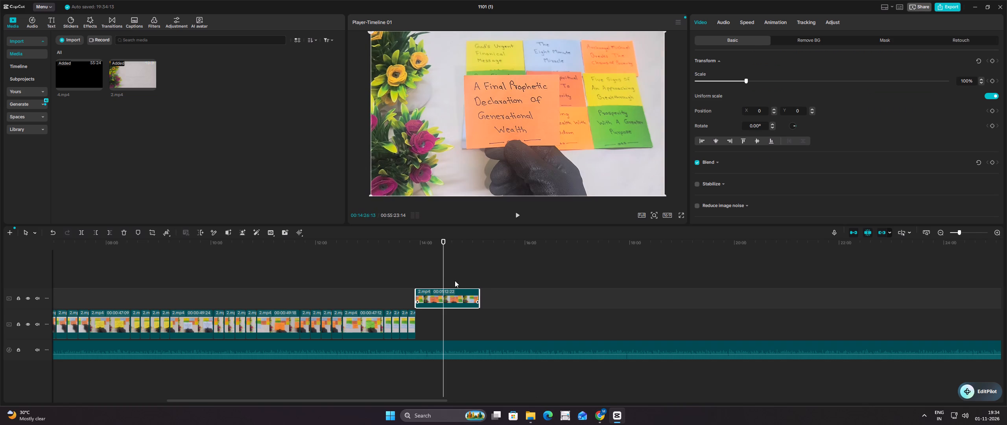
Split the tenth-note clip at about 14:51, where ten notes show without the hand, and copy the still tail piece.
left_click(450, 277)
left_click_drag(450, 277, 464, 277)
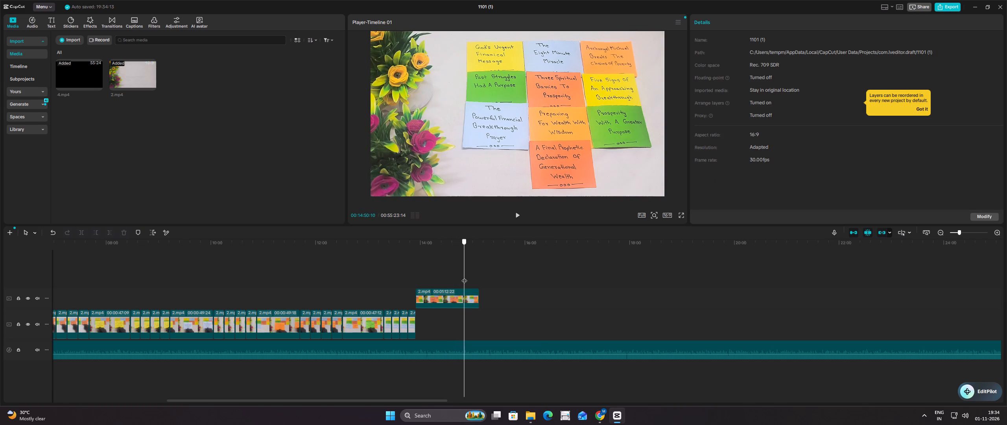
left_click_drag(464, 277, 465, 275)
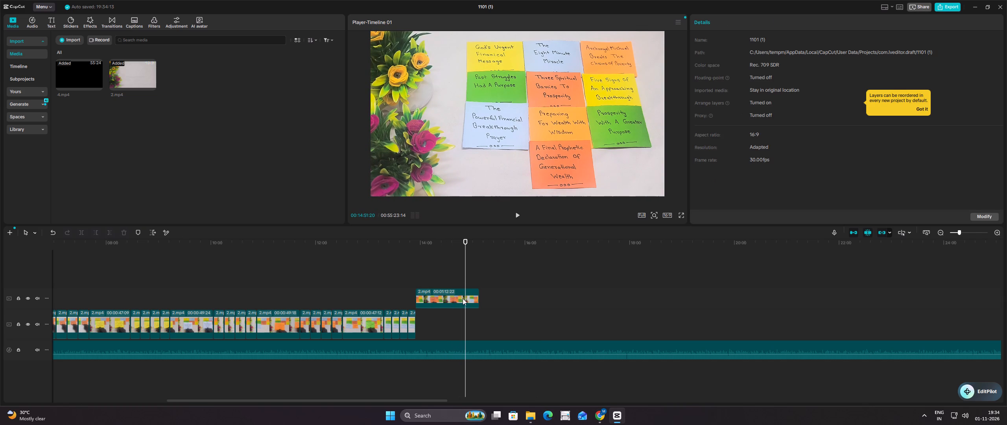
left_click(463, 301)
left_click(79, 229)
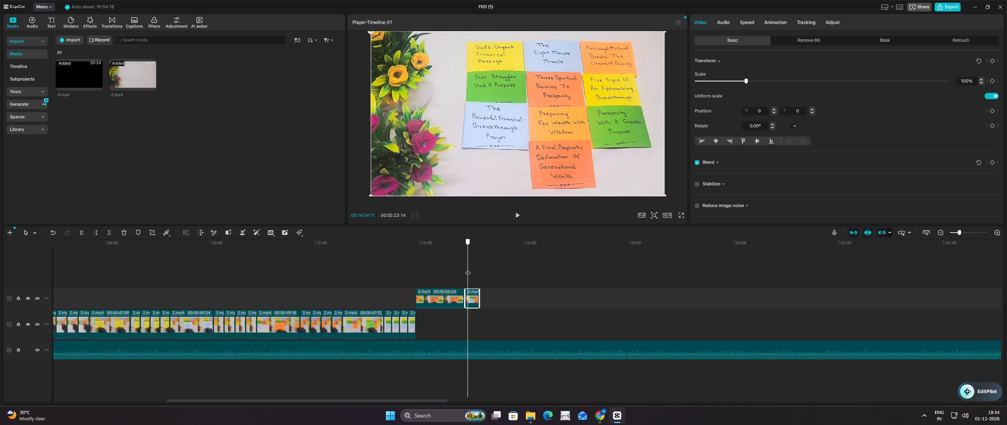
left_click(468, 269)
left_click_drag(468, 269, 476, 271)
right_click(468, 297)
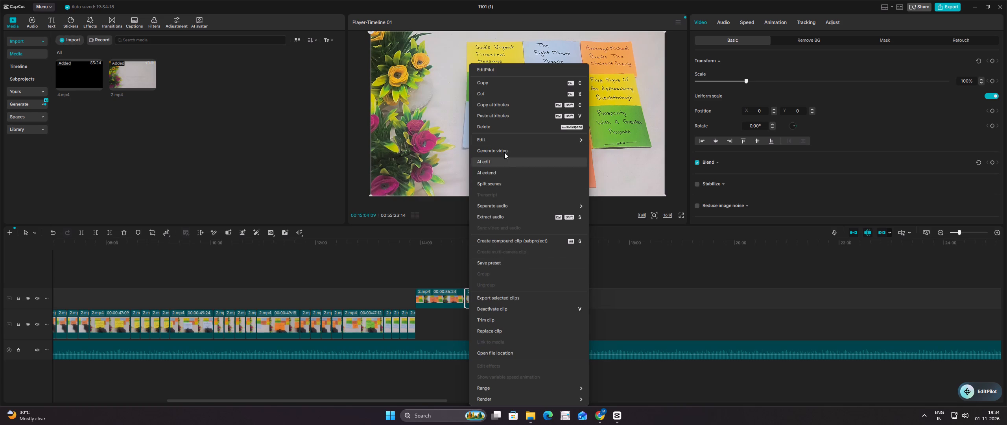
left_click(517, 85)
Paste 27 copies of the ten-note still piece end to end after the tenth-note clips, until about 22:17.
left_click(479, 276)
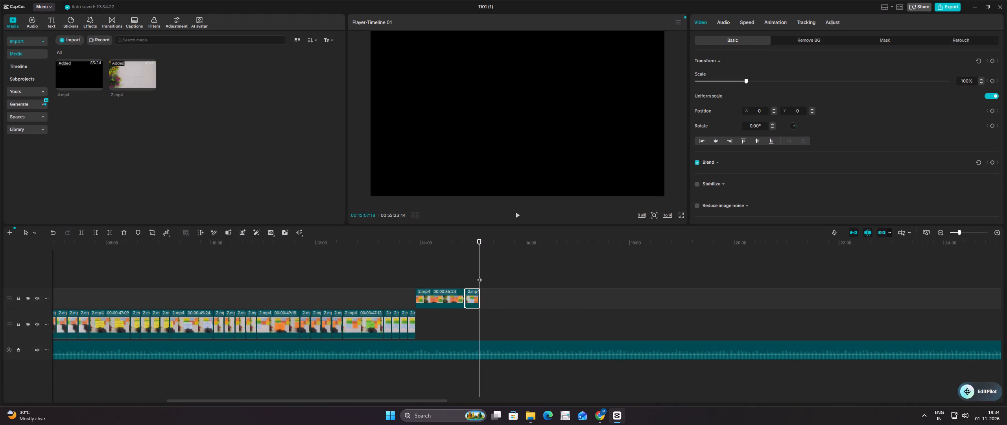
key("ctrl+v")
left_click(494, 275, "ctrl")
key("ctrl+v")
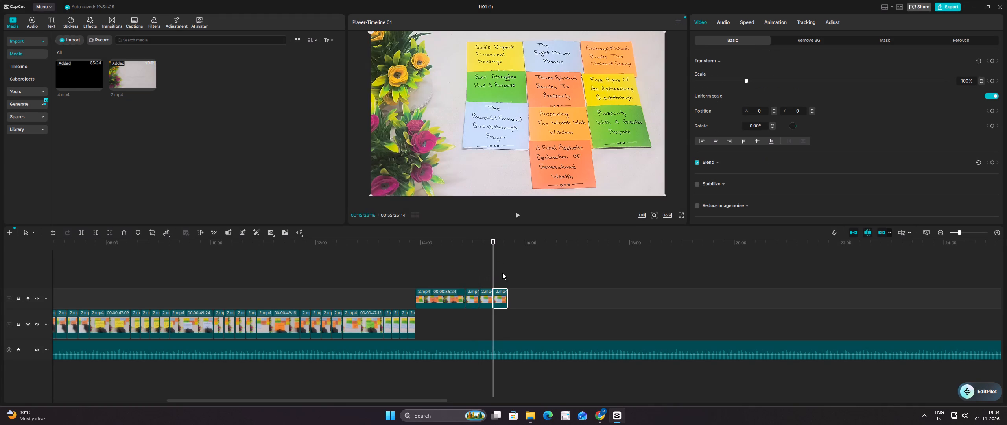
left_click(507, 272, "ctrl")
key("ctrl+v")
left_click(519, 272, "ctrl")
key("ctrl+v")
left_click(531, 273, "ctrl")
left_click_drag(531, 273, 536, 273, "ctrl")
key("ctrl+v")
left_click(548, 273, "ctrl")
key("ctrl+v")
double_click(560, 271, "ctrl")
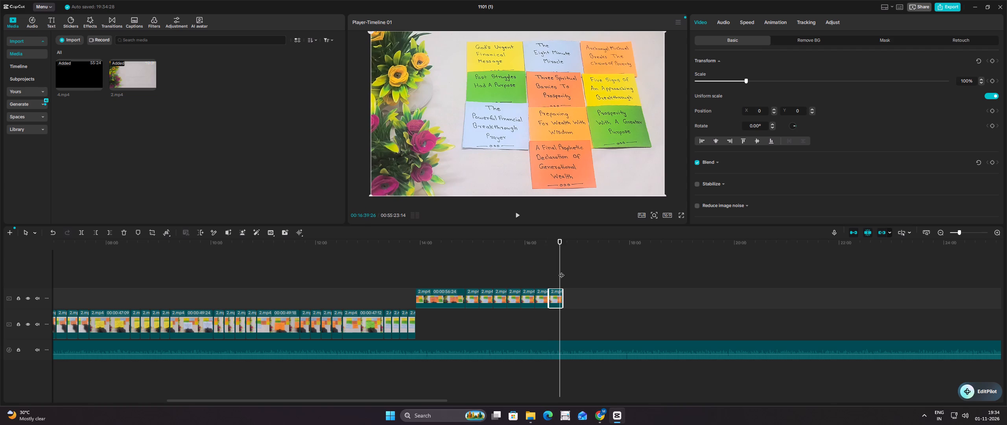
key("ctrl+v")
left_click(576, 275, "ctrl")
key("ctrl+v")
left_click(589, 273, "ctrl")
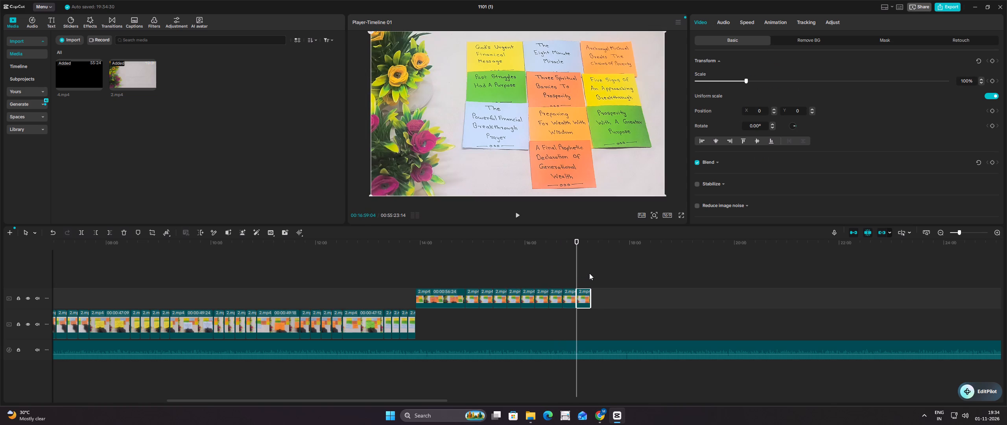
key("ctrl+v")
left_click(604, 272, "ctrl")
key("ctrl+v")
left_click(617, 270, "ctrl")
key("ctrl+v")
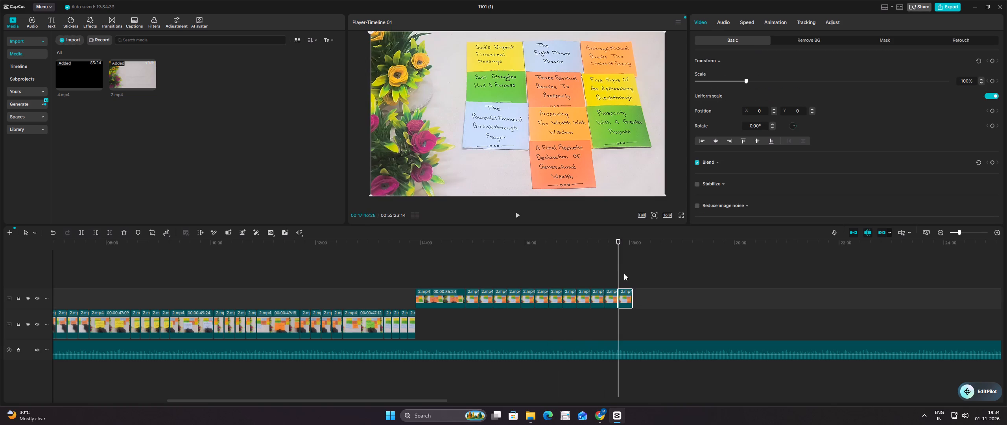
left_click(633, 273, "ctrl")
key("ctrl+v")
left_click(646, 272, "ctrl")
key("ctrl+v")
left_click(660, 273, "ctrl")
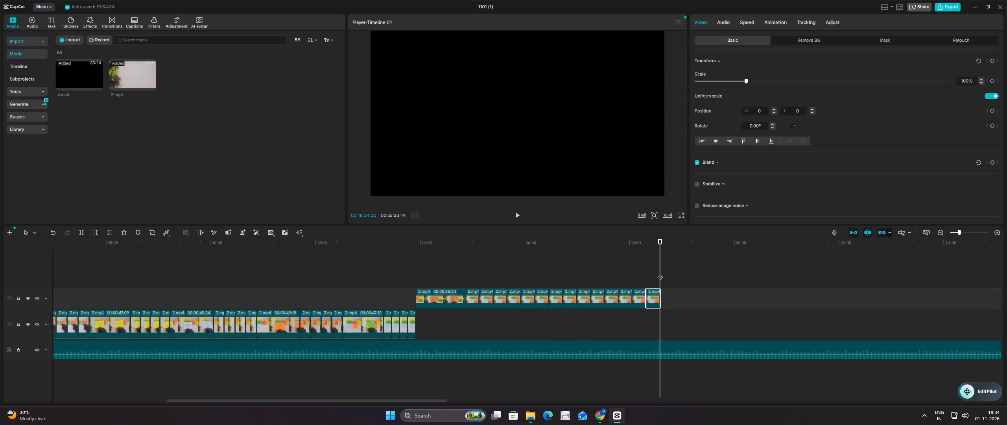
key("ctrl+v")
left_click(675, 274, "ctrl")
key("ctrl+v")
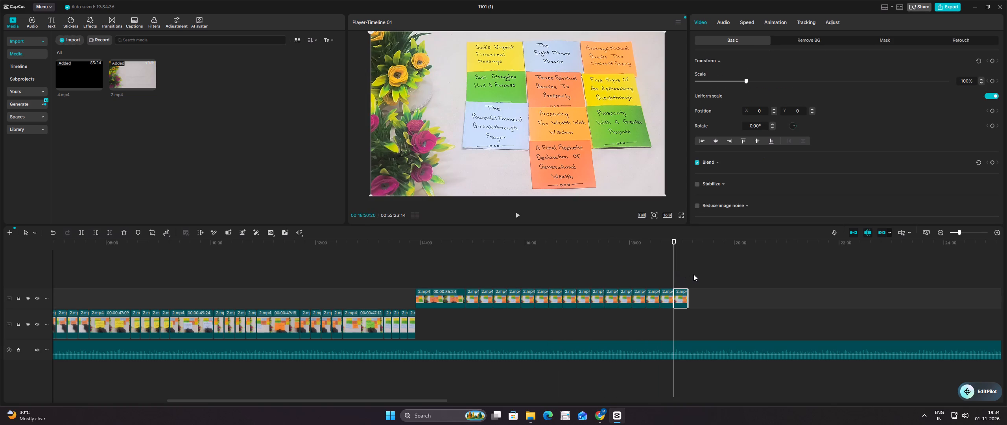
left_click(688, 274, "ctrl")
key("ctrl+v")
left_click(702, 275, "ctrl")
key("ctrl+v")
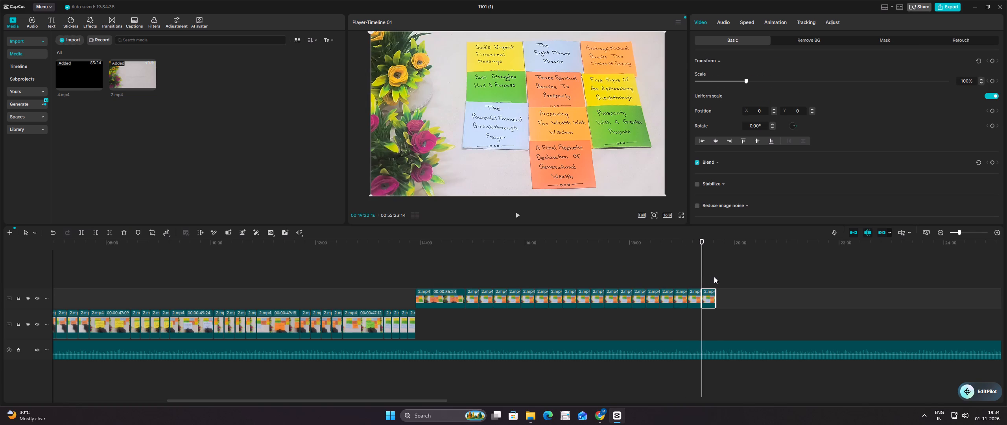
left_click(714, 277, "ctrl")
key("ctrl+v")
left_click(730, 277, "ctrl")
key("ctrl+v")
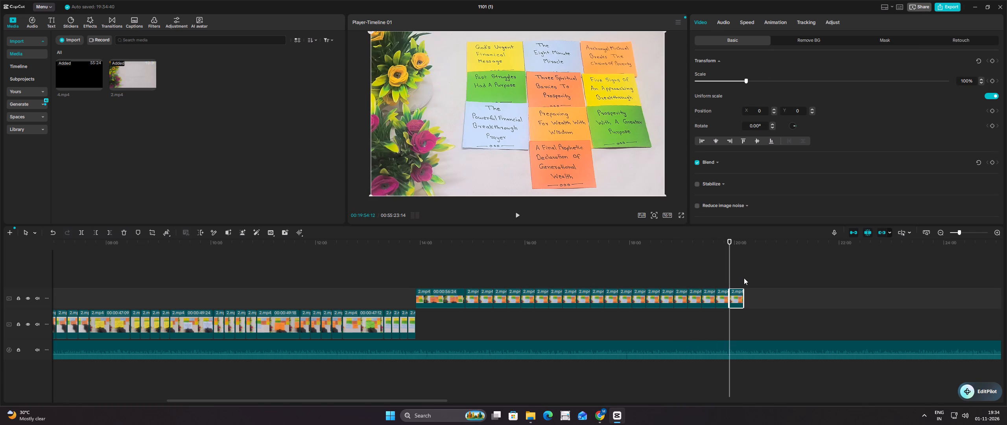
left_click(744, 278, "ctrl")
key("ctrl+v")
left_click(758, 278, "ctrl")
key("ctrl+v")
left_click(770, 279, "ctrl")
key("ctrl+v")
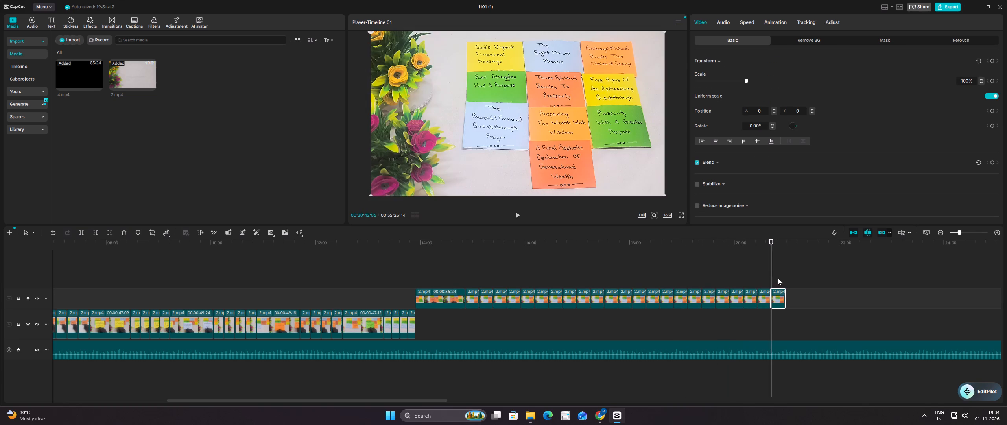
left_click(785, 278, "ctrl")
key("ctrl+v")
left_click(798, 276, "ctrl")
key("ctrl+v")
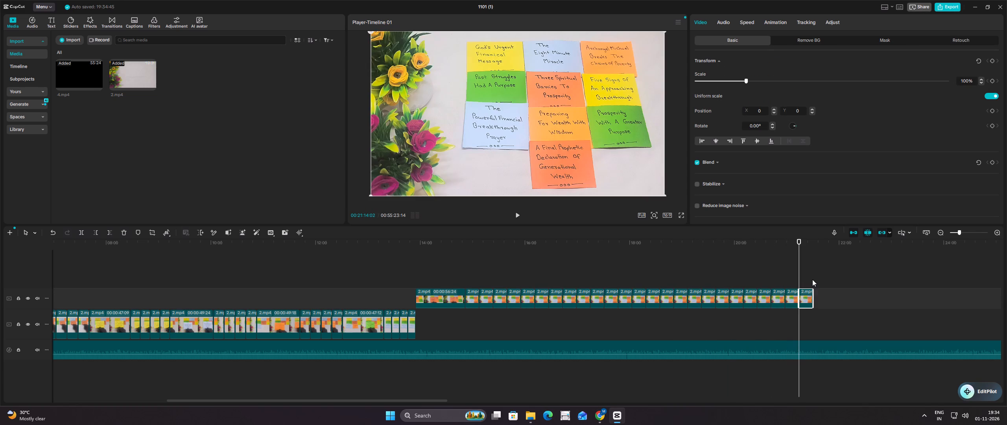
left_click(812, 277, "ctrl")
key("ctrl+v")
left_click(825, 276, "ctrl")
key("ctrl+v")
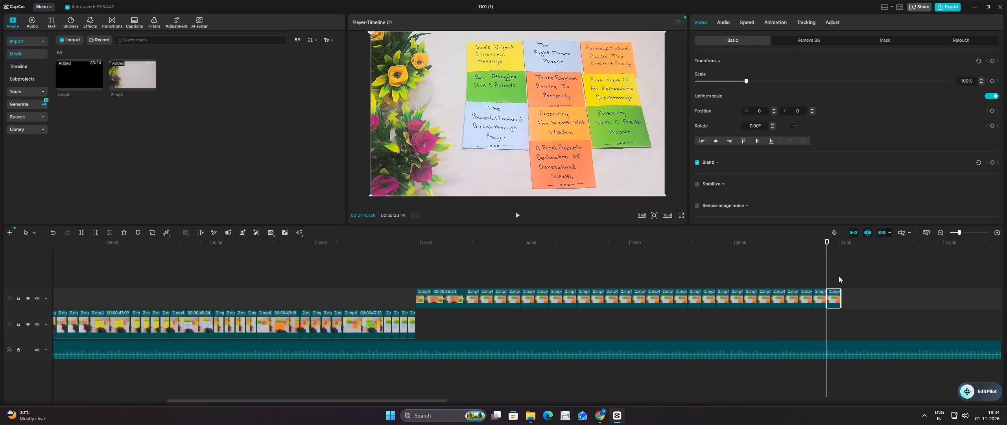
left_click(841, 276, "ctrl")
key("ctrl+v")
Select the 27 pasted ten-note still pieces together and copy them as a block.
left_click_drag(866, 279, 529, 320, "ctrl")
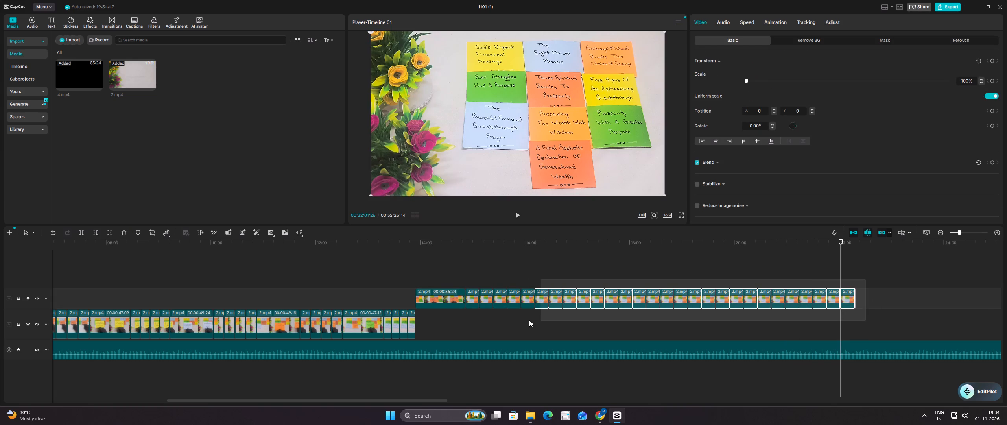
left_click_drag(529, 320, 488, 317, "ctrl")
right_click(505, 296)
right_click(505, 296)
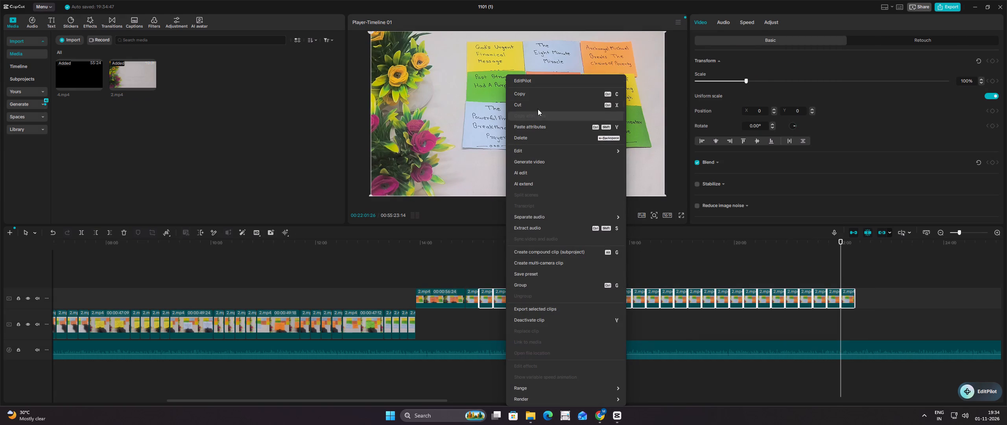
left_click(541, 93)
Move all the tenth-note clips together onto the main track, directly after the ninth-note clips.
left_click_drag(380, 285, 834, 289)
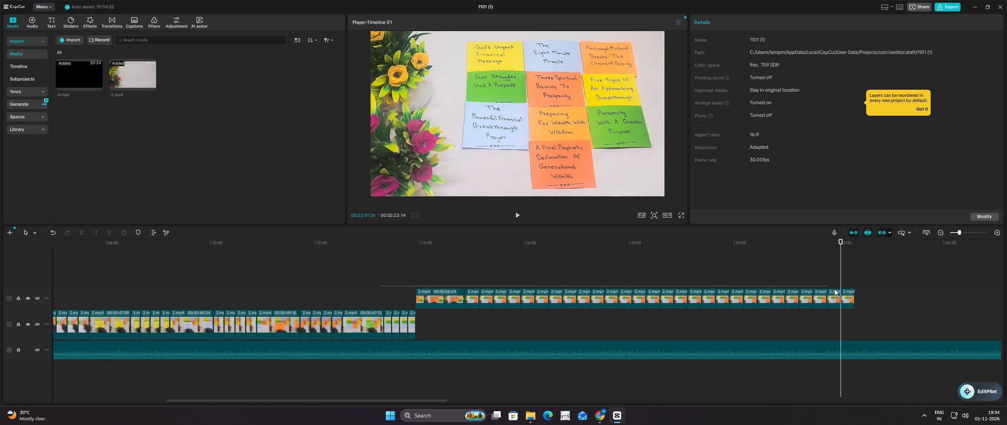
left_click_drag(834, 289, 869, 305)
left_click_drag(441, 297, 443, 319)
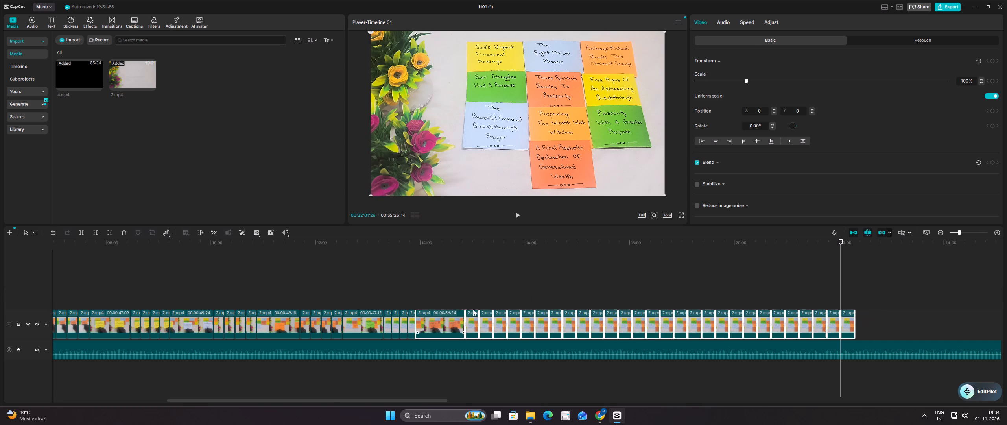
Paste the block of still pieces twice, at about 22:17 and 29:28, and line both blocks up on one upper track.
left_click(721, 295)
scroll(721, 295, "down", 6, "ctrl")
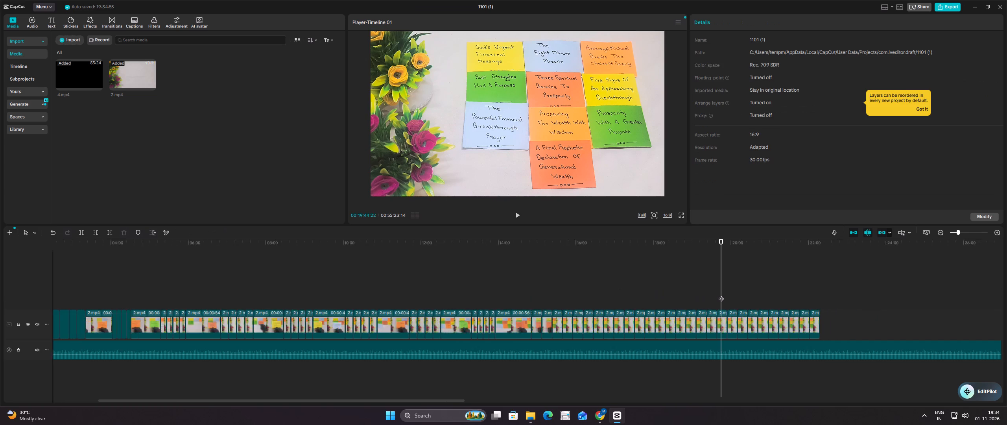
scroll(721, 295, "down", 6, "ctrl")
left_click(538, 296)
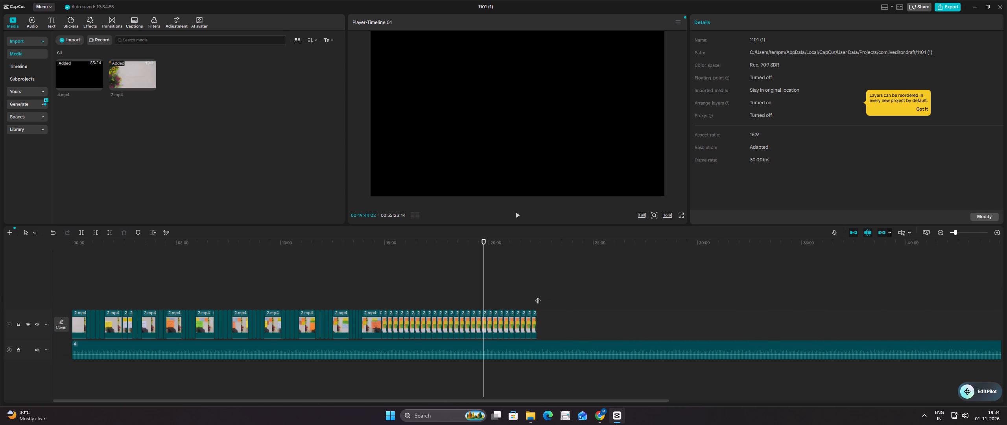
key("ctrl+v")
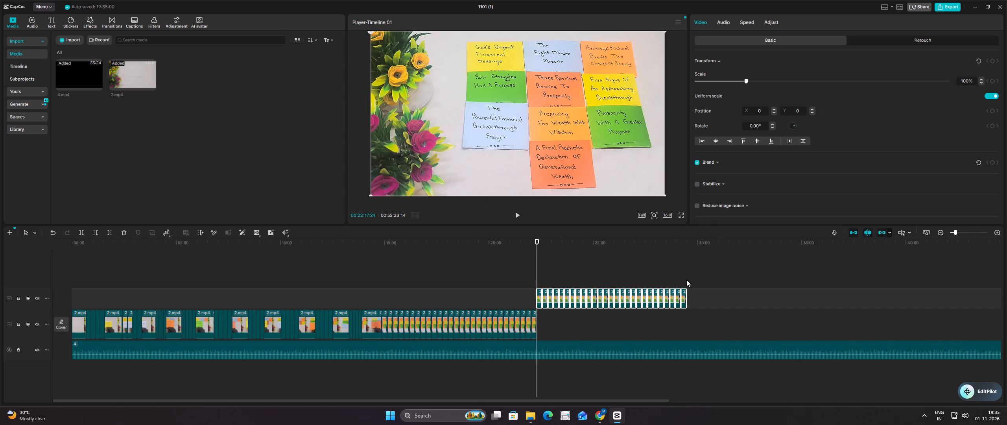
left_click(686, 280, "ctrl")
key("ctrl+v")
scroll(776, 307, "up", 1, "ctrl")
scroll(776, 307, "down", 1, "ctrl")
scroll(776, 307, "up", 3, "ctrl")
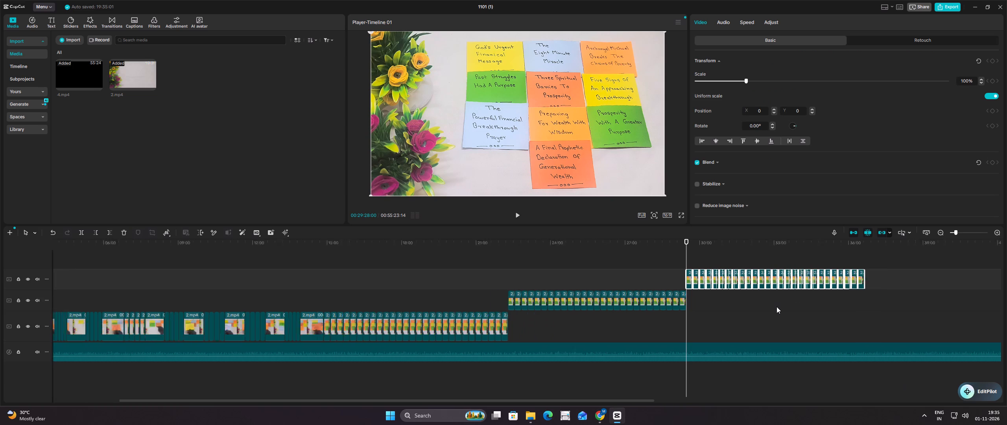
scroll(776, 307, "up", 4, "ctrl")
left_click_drag(690, 277, 690, 298)
Select all the still pieces in both pasted blocks on the upper track and copy them.
left_click(682, 279)
left_click_drag(682, 279, 1006, 299)
scroll(932, 303, "down", 8, "ctrl")
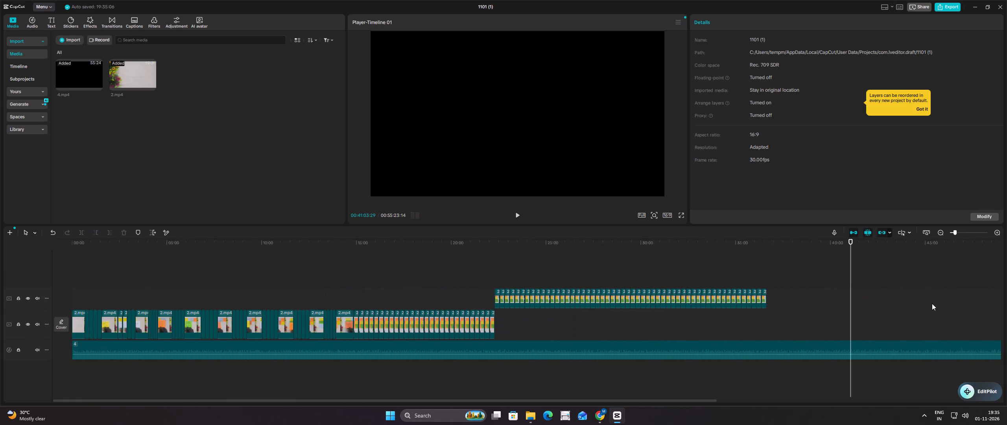
scroll(932, 303, "down", 4, "ctrl")
left_click_drag(600, 289, 370, 289)
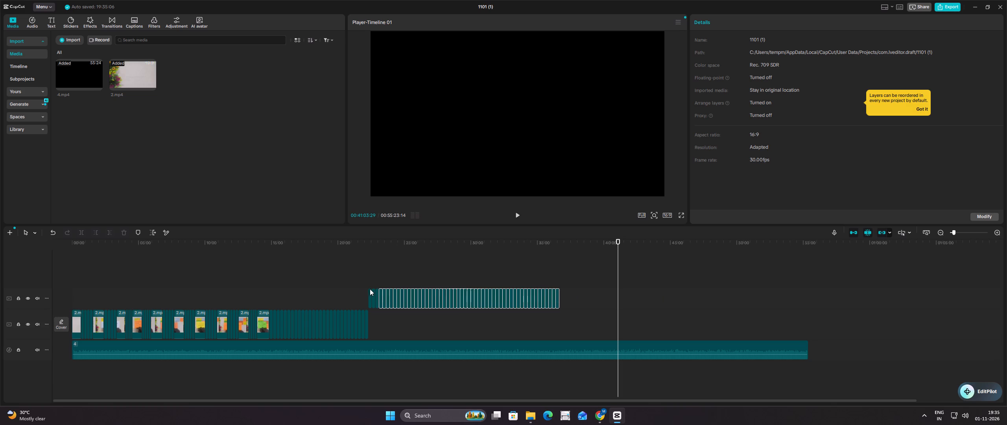
left_click_drag(370, 289, 361, 290)
left_click_drag(338, 273, 581, 308)
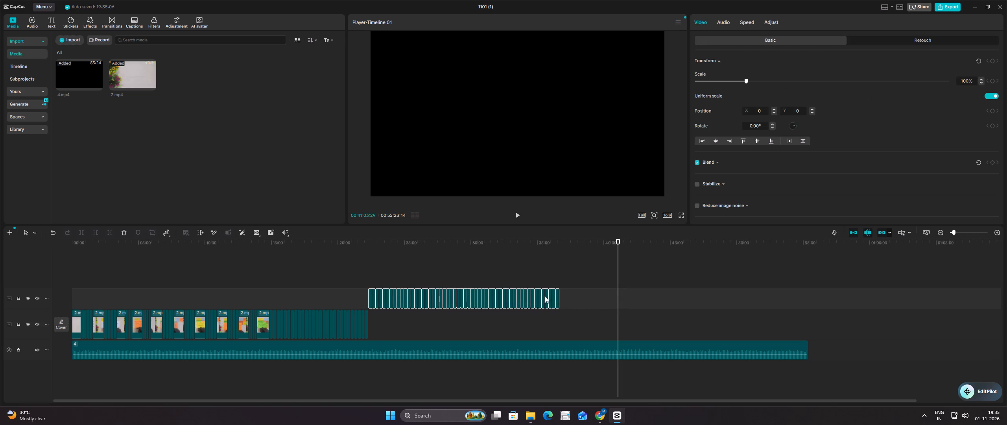
right_click(543, 295)
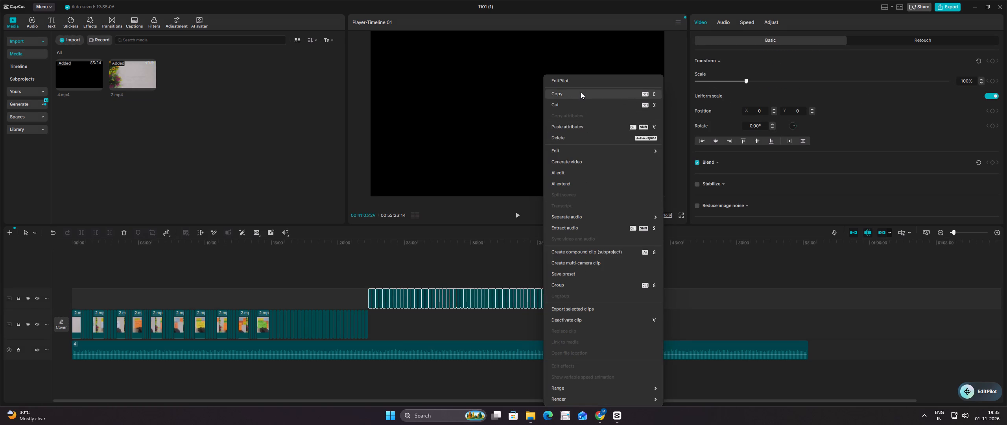
left_click(581, 92)
Paste the double block of still pieces twice on the upper track, end to end, until it extends past the audio.
left_click(560, 269)
right_click(571, 294)
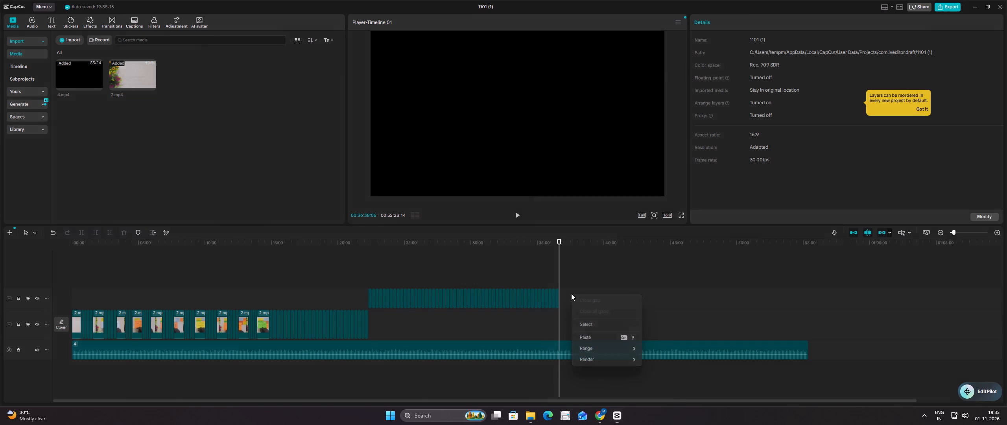
left_click(583, 340)
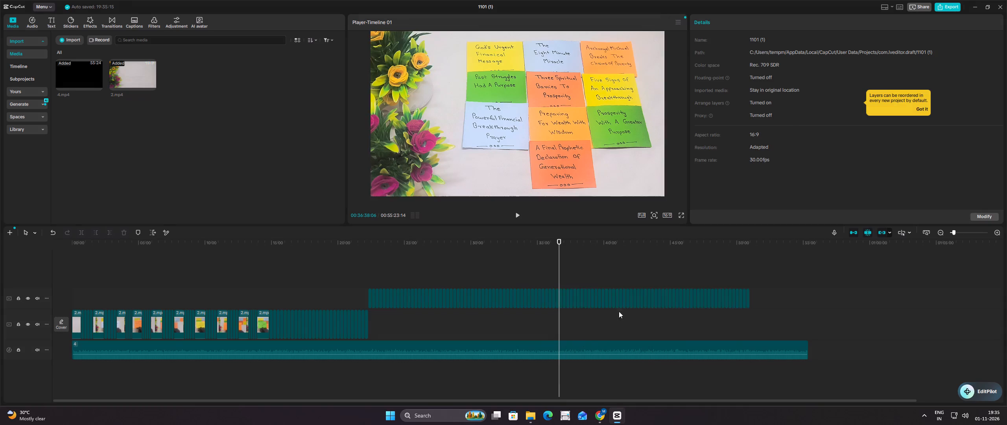
left_click(749, 277)
right_click(767, 292)
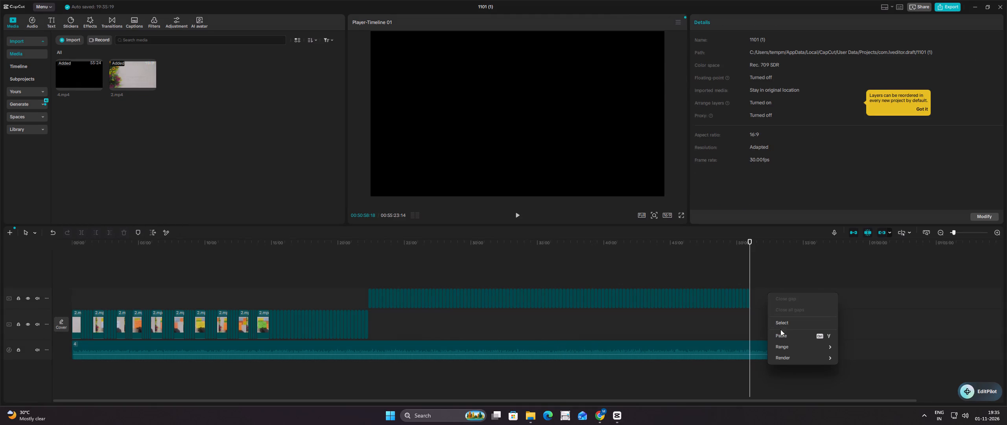
left_click(782, 336)
Move all the still pieces on the upper track down onto the main track, directly after the existing stills.
left_click_drag(337, 274, 481, 283)
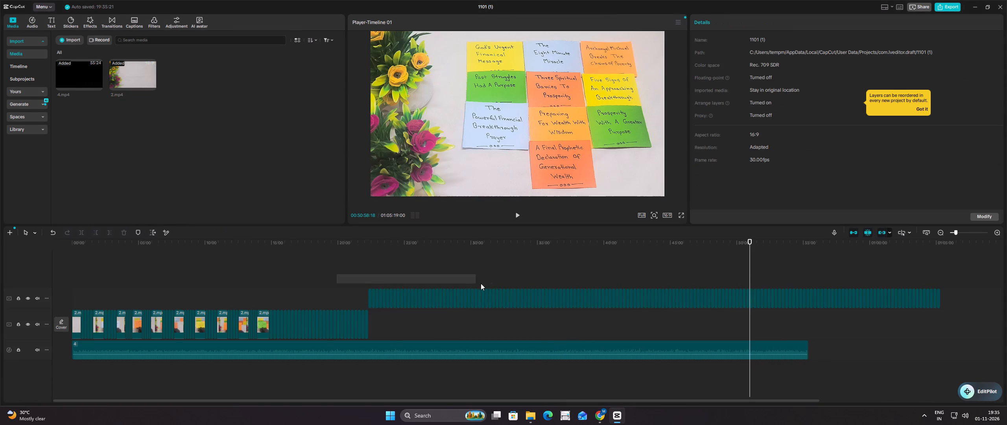
left_click_drag(481, 283, 1006, 316)
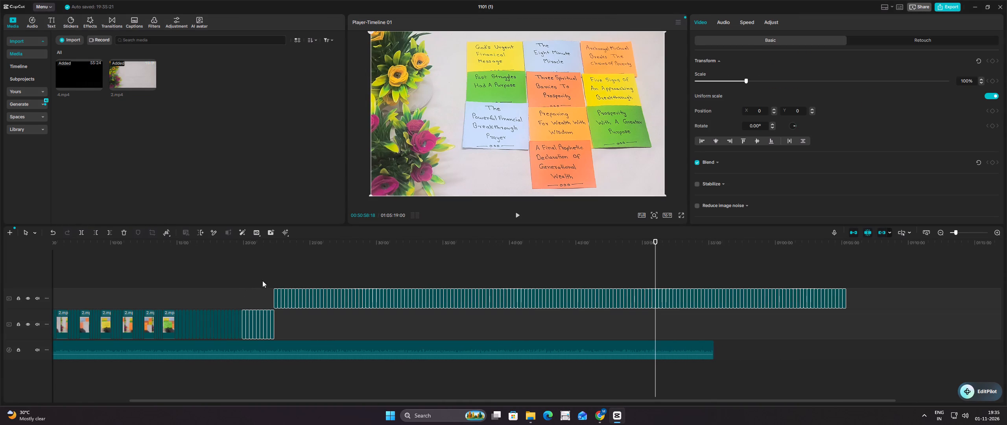
left_click(262, 281)
left_click(272, 277)
left_click_drag(251, 278, 832, 304)
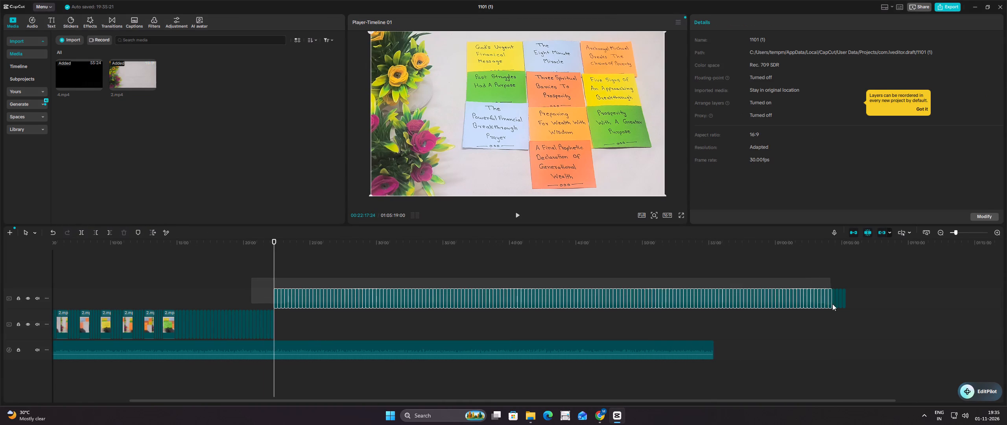
left_click_drag(832, 304, 861, 302)
scroll(280, 283, "up", 4, "ctrl")
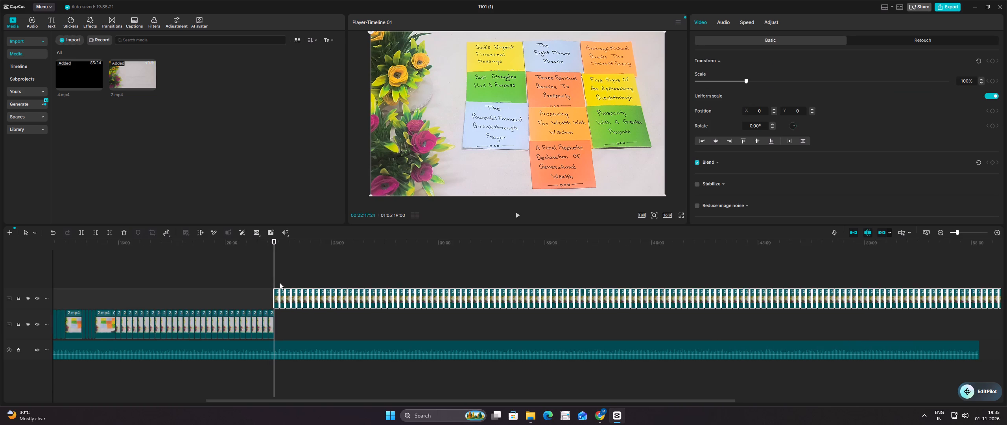
scroll(280, 283, "up", 5, "ctrl")
left_click_drag(278, 298, 282, 308)
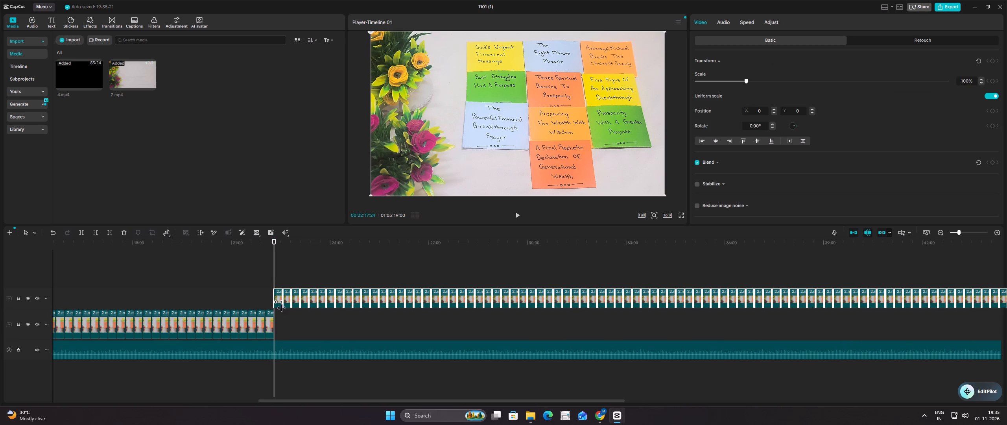
left_click_drag(282, 308, 283, 325)
Select the surplus still pieces lying well past the end of the audio on the main track and delete them.
left_click(265, 293)
left_click_drag(265, 293, 1006, 316)
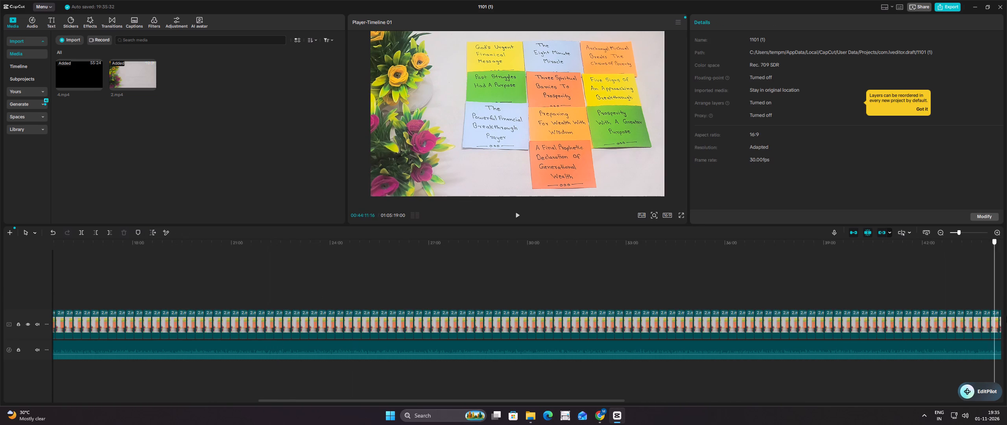
left_click_drag(1006, 316, 1006, 314)
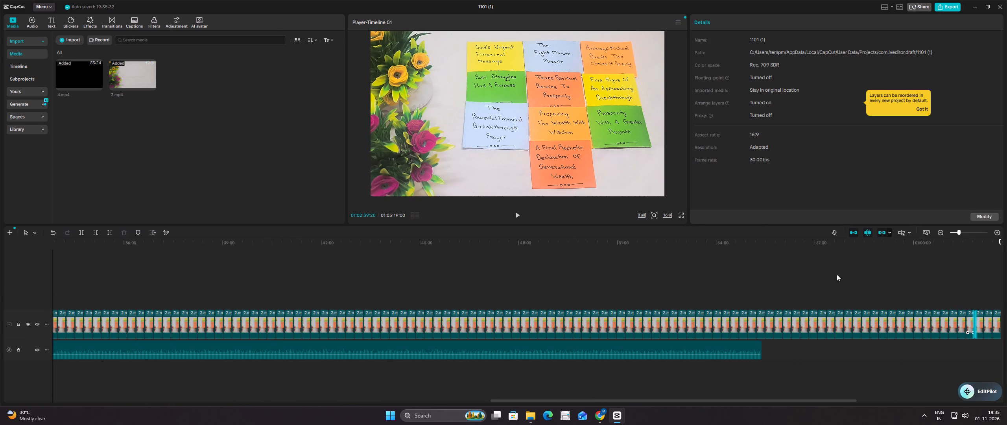
left_click(794, 281)
left_click_drag(796, 281, 815, 318)
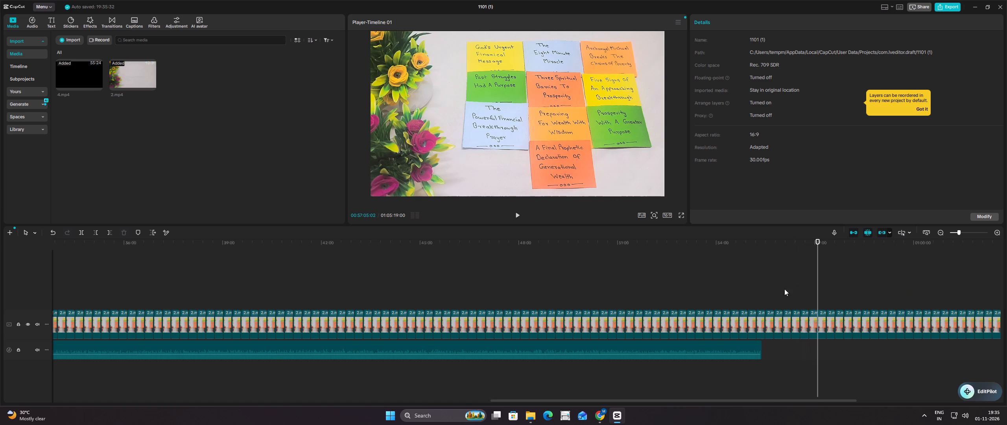
left_click(775, 279)
left_click_drag(787, 286, 1006, 392)
left_click(118, 229)
left_click(125, 231)
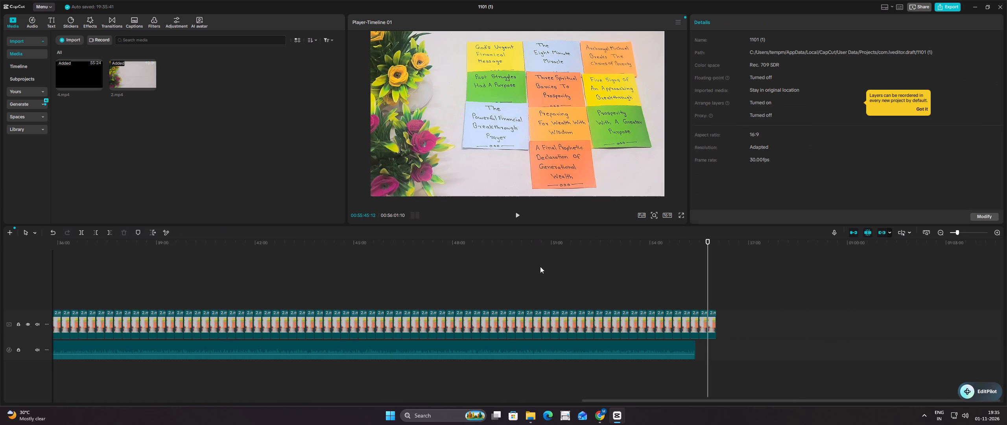
Delete the last two still pieces that start after the end of the audio.
left_click(923, 274)
scroll(886, 295, "up", 13, "ctrl")
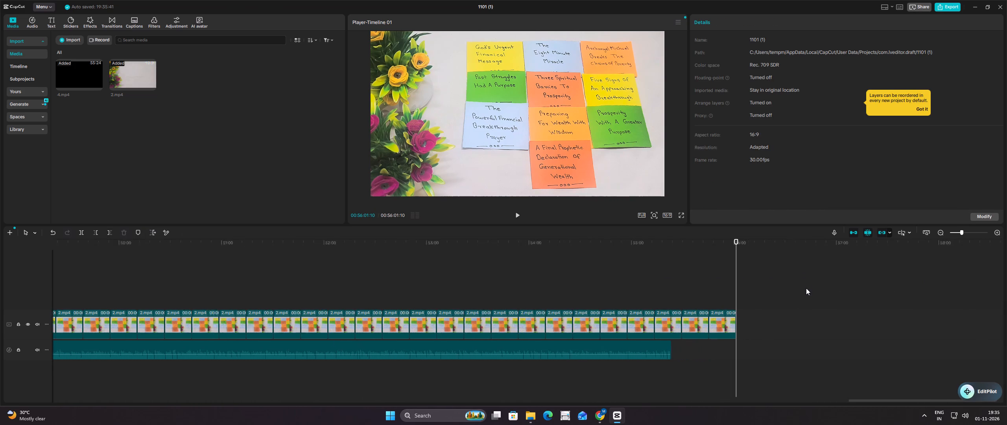
scroll(806, 288, "up", 1, "ctrl")
scroll(796, 287, "down", 1, "ctrl")
scroll(796, 287, "up", 1, "ctrl")
scroll(796, 287, "down", 1, "ctrl")
scroll(795, 287, "up", 1, "ctrl")
left_click_drag(693, 298, 721, 328)
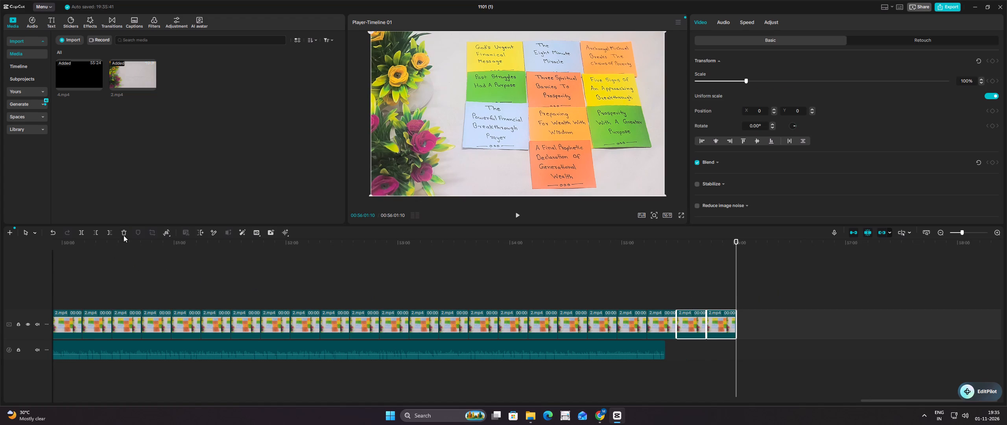
left_click(122, 232)
Add the 02_Moody_Dreamy_Blue.cube LUT as an adjustment layer at the start of the timeline.
scroll(461, 282, "down", 12, "ctrl")
scroll(461, 282, "up", 1, "ctrl")
scroll(461, 282, "down", 18, "ctrl")
left_click(94, 283)
left_click_drag(94, 283, 50, 279)
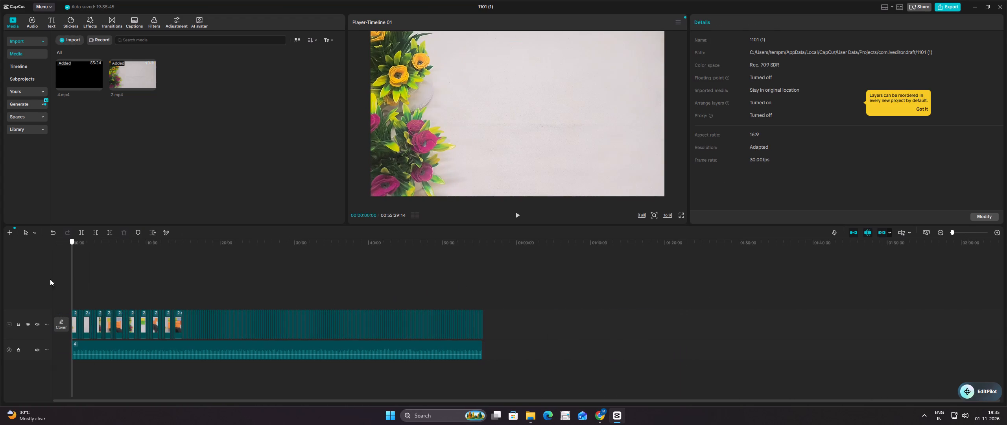
left_click_drag(50, 279, 49, 279)
left_click(174, 18)
left_click(46, 69)
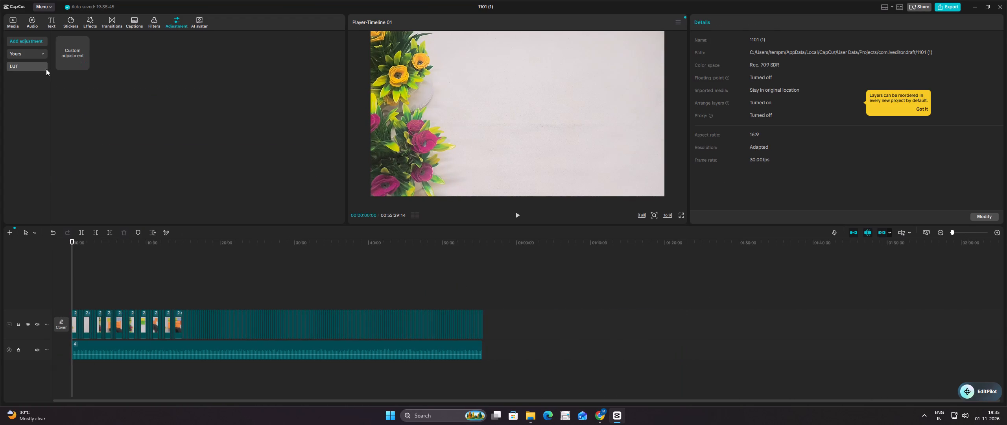
left_click(76, 99)
left_click(96, 123)
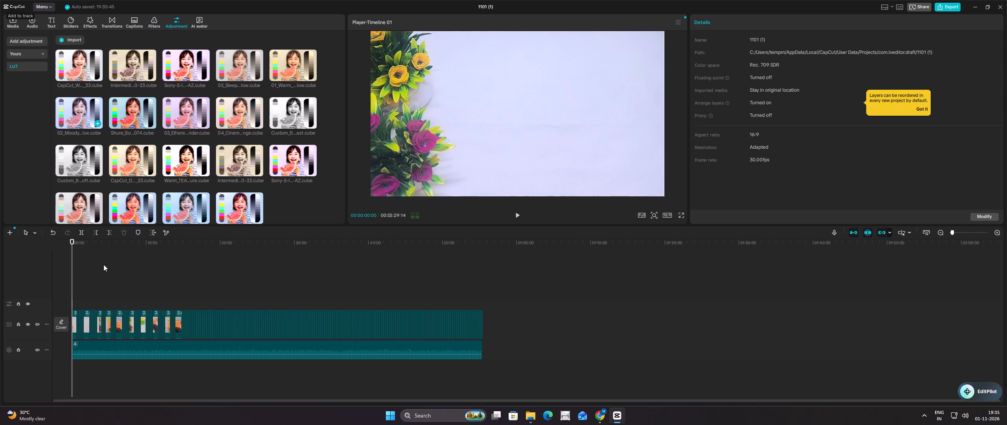
Extend the LUT adjustment layer over the whole video so it ends exactly with the last still piece.
left_click_drag(71, 301, 346, 284)
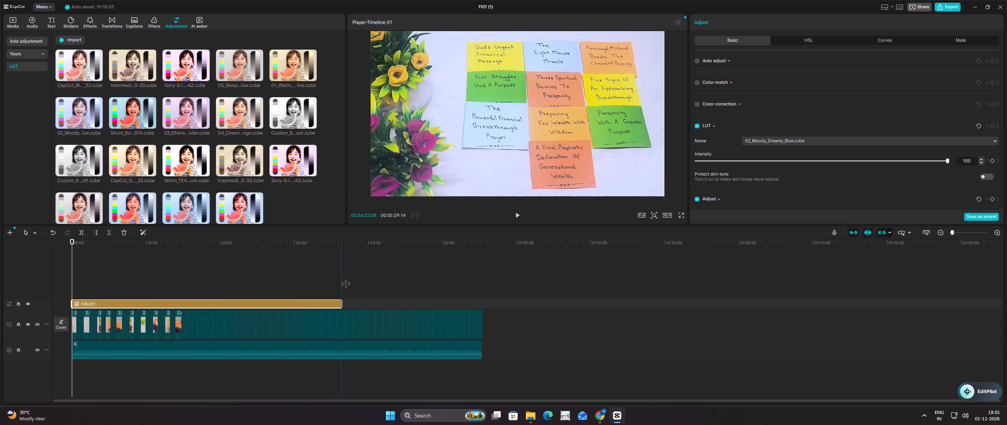
left_click_drag(346, 284, 483, 289)
left_click(493, 288)
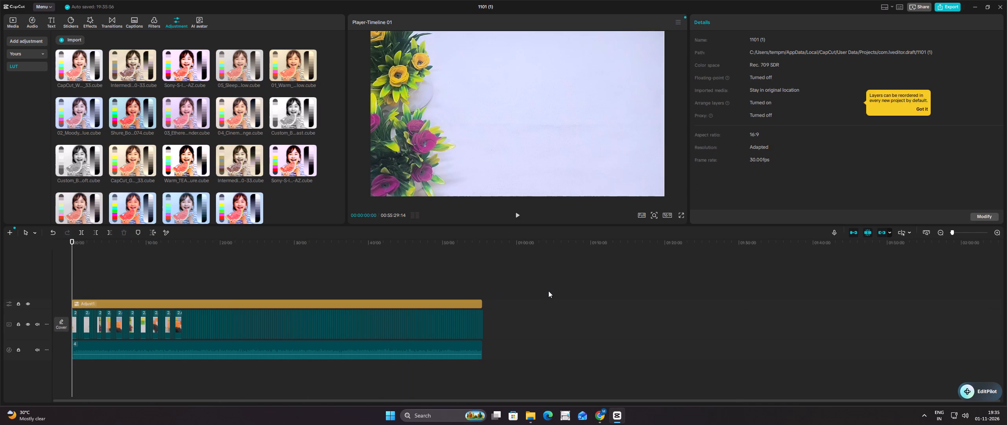
scroll(548, 291, "up", 11, "ctrl")
scroll(739, 300, "up", 18, "ctrl")
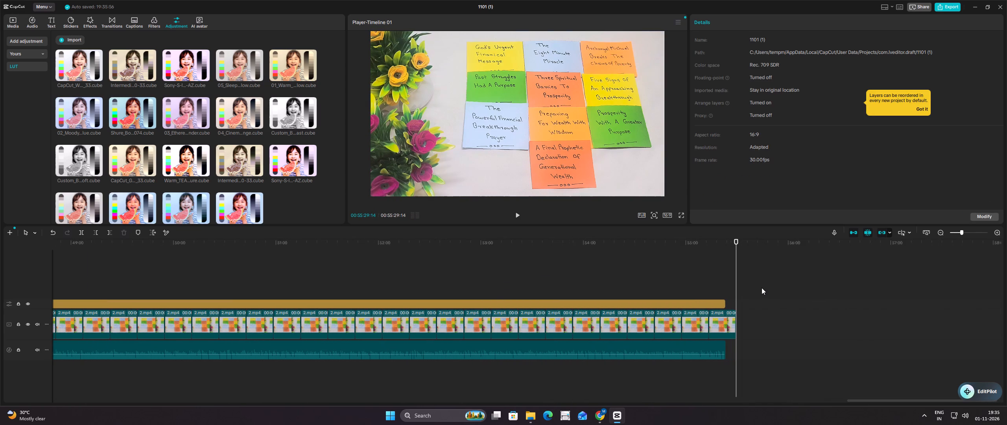
left_click(698, 276)
scroll(707, 291, "up", 1)
left_click_drag(707, 303, 694, 303)
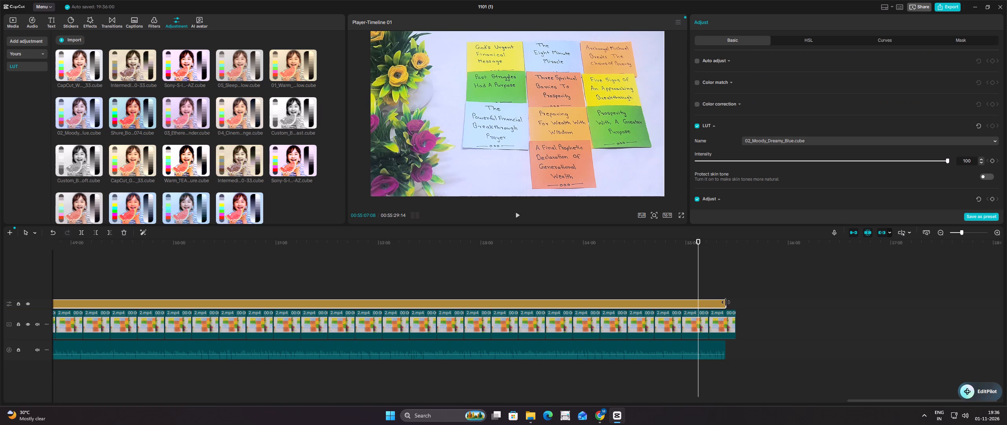
left_click_drag(726, 302, 735, 302)
left_click(631, 288)
Import the green screen MP4 video from the D: drive into the project media.
scroll(631, 288, "down", 8, "ctrl")
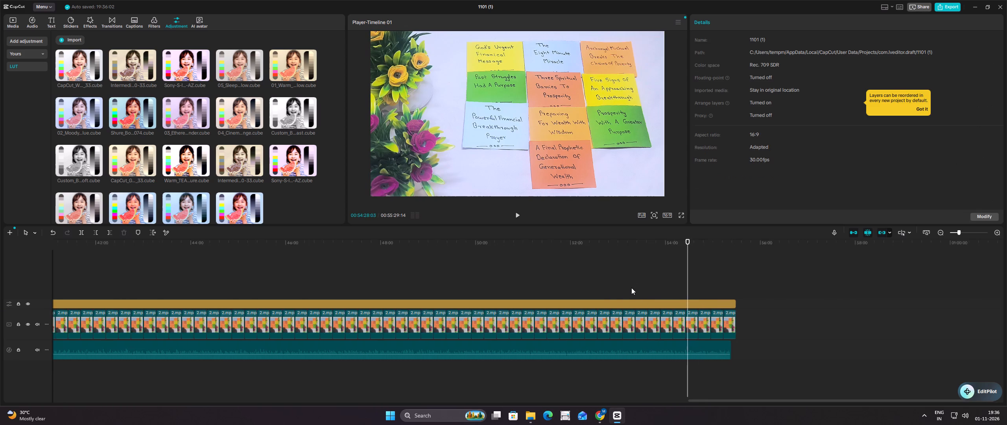
scroll(631, 288, "down", 5, "ctrl")
scroll(631, 288, "up", 1, "ctrl")
scroll(631, 288, "down", 15, "ctrl")
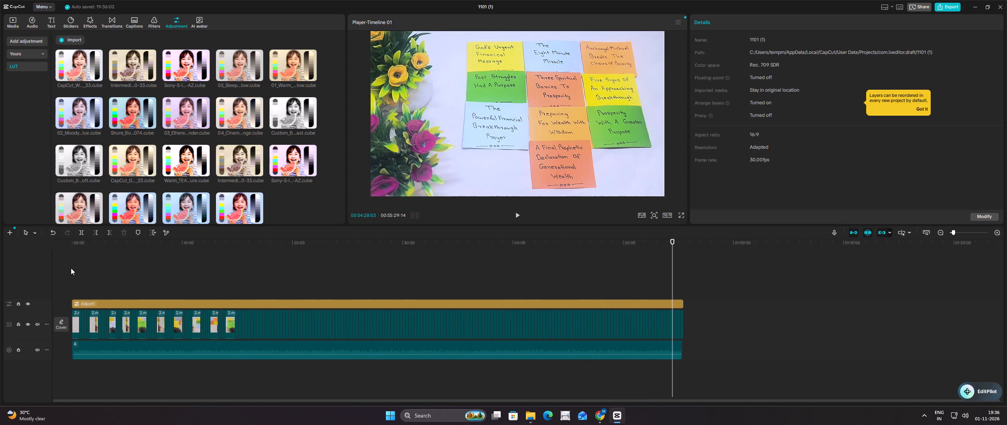
double_click(71, 268)
left_click(76, 271)
left_click_drag(76, 271, 59, 272)
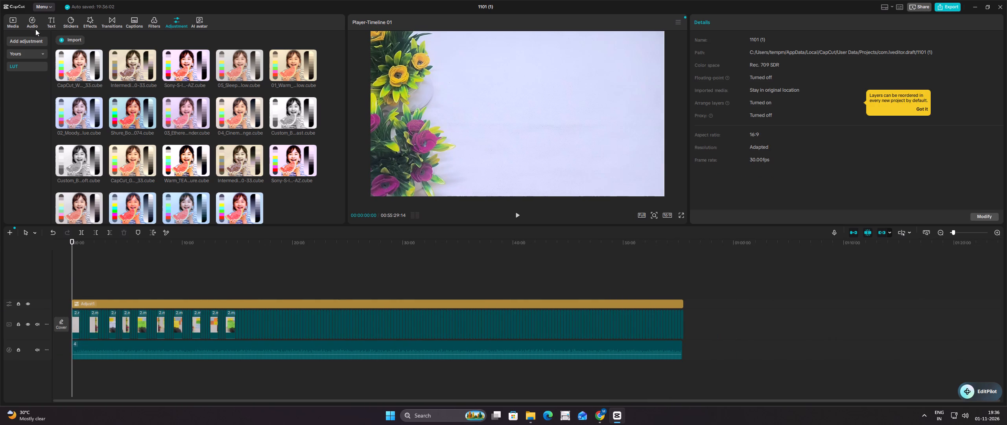
left_click(15, 22)
left_click(72, 44)
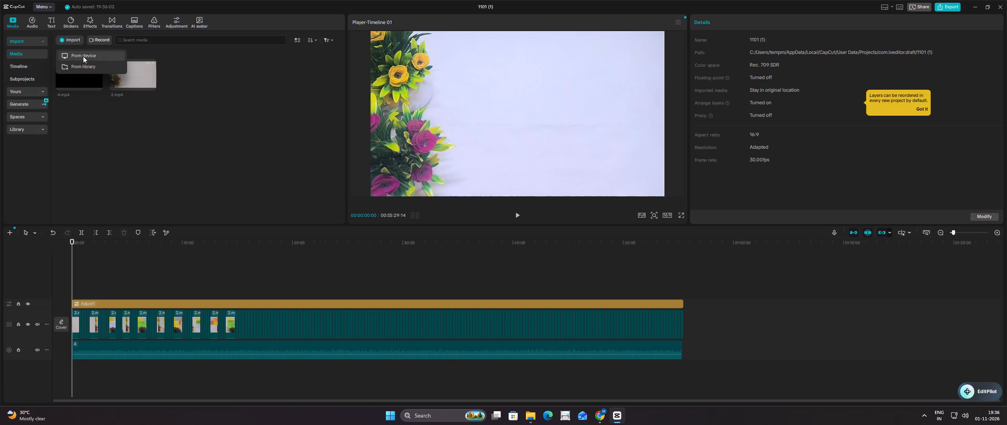
left_click(85, 54)
scroll(77, 166, "down", 5)
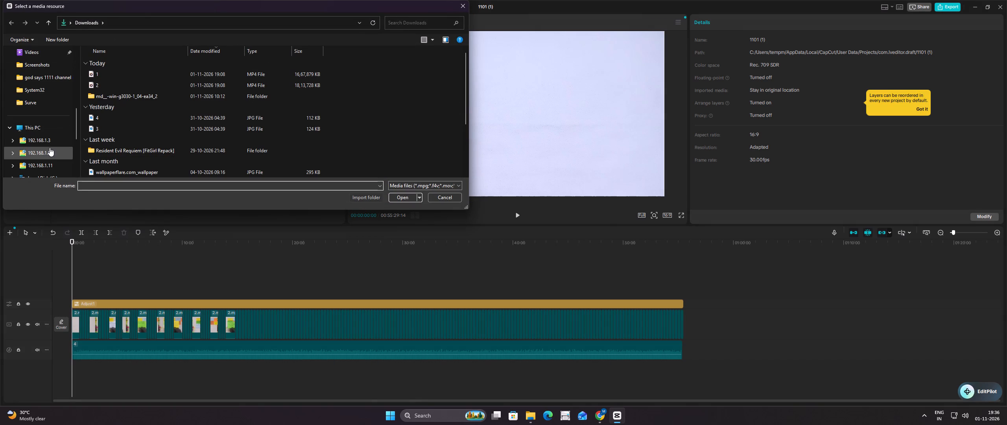
scroll(50, 148, "down", 3)
left_click(49, 93)
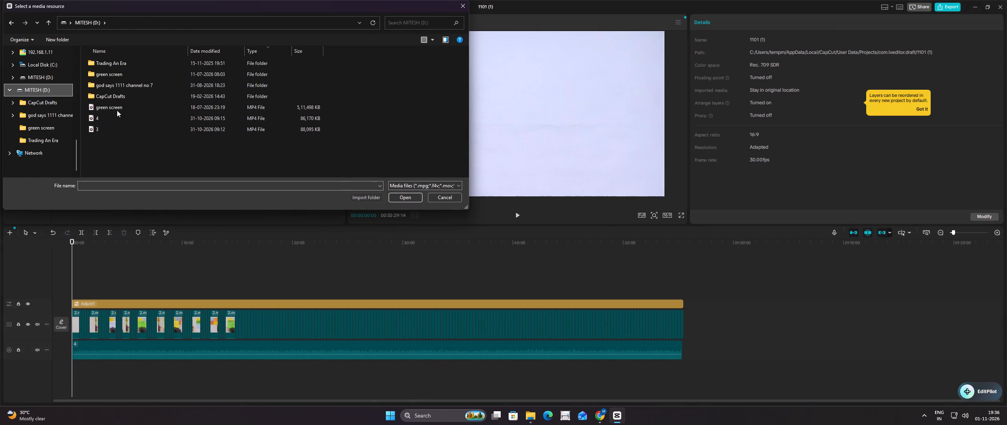
double_click(125, 103)
Place green screen.mp4 on a new track above the adjustment layer at the timeline's start and scale it down slightly.
left_click_drag(181, 78, 70, 275)
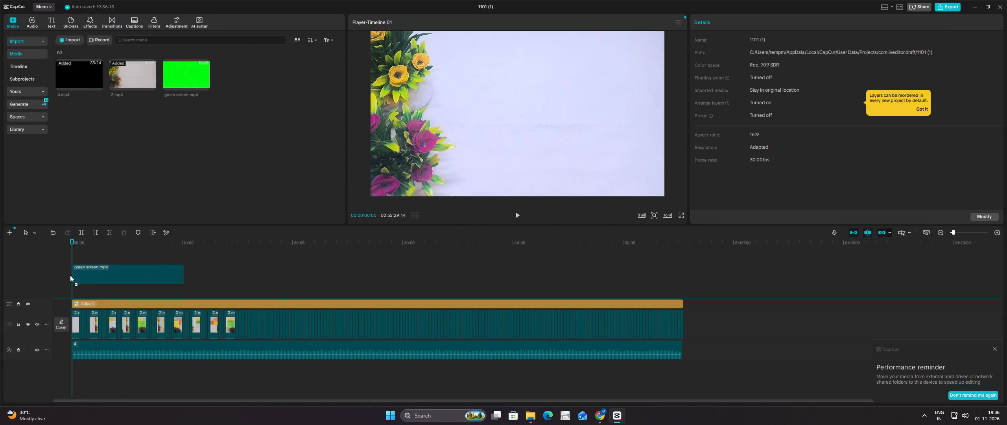
left_click_drag(70, 275, 63, 275)
left_click(83, 262)
left_click(583, 130)
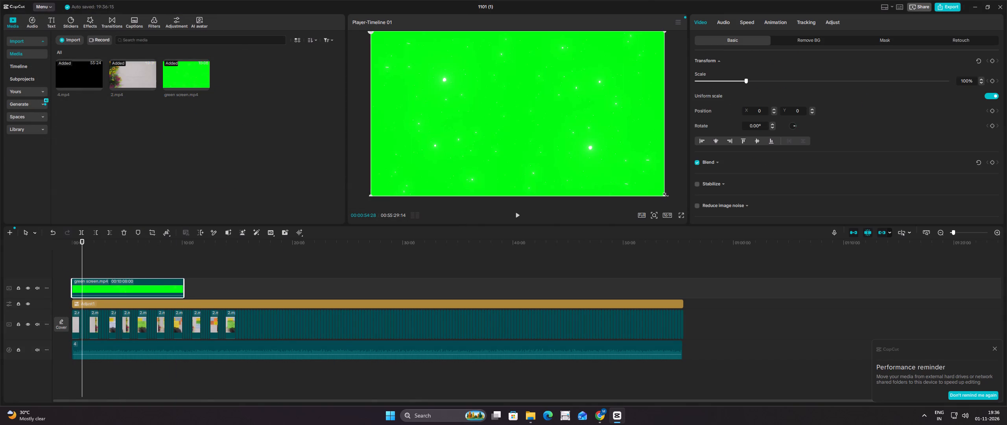
left_click_drag(664, 195, 655, 194)
Turn the green screen clip's audio volume down to the minimum.
left_click(721, 16)
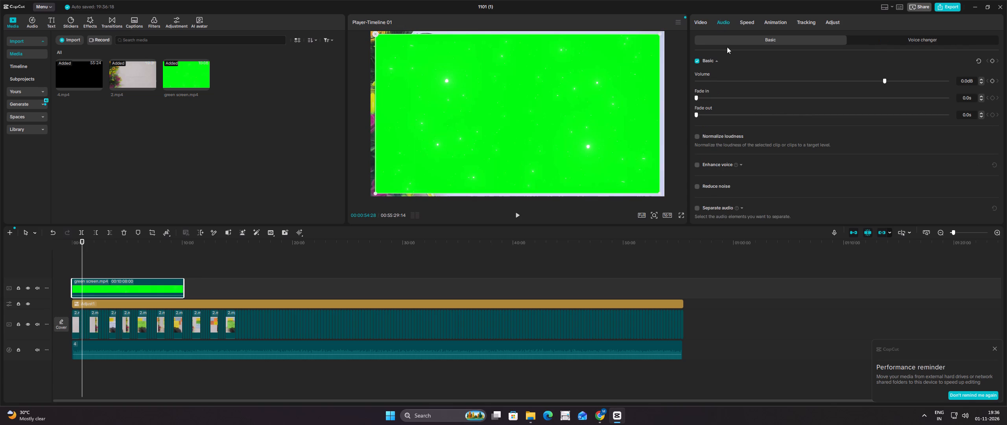
left_click_drag(719, 76, 677, 84)
left_click_drag(709, 75, 696, 77)
left_click_drag(724, 85, 693, 83)
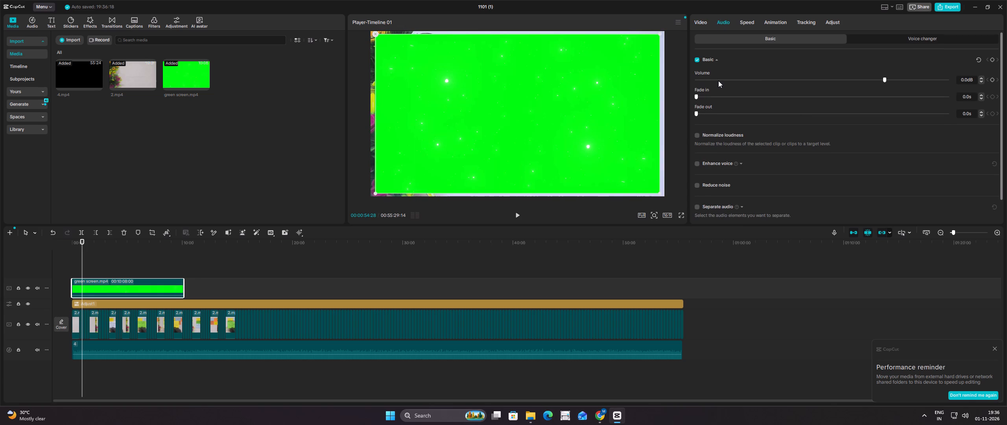
left_click_drag(718, 81, 687, 81)
Key out the green of the green screen clip with Chroma key at intensity 67 and preview it.
left_click(703, 25)
left_click(797, 38)
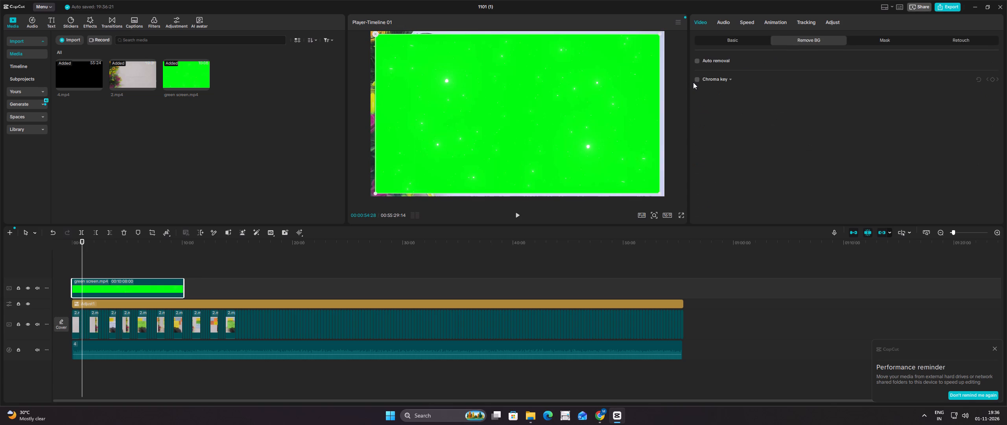
left_click(695, 81)
left_click(652, 96)
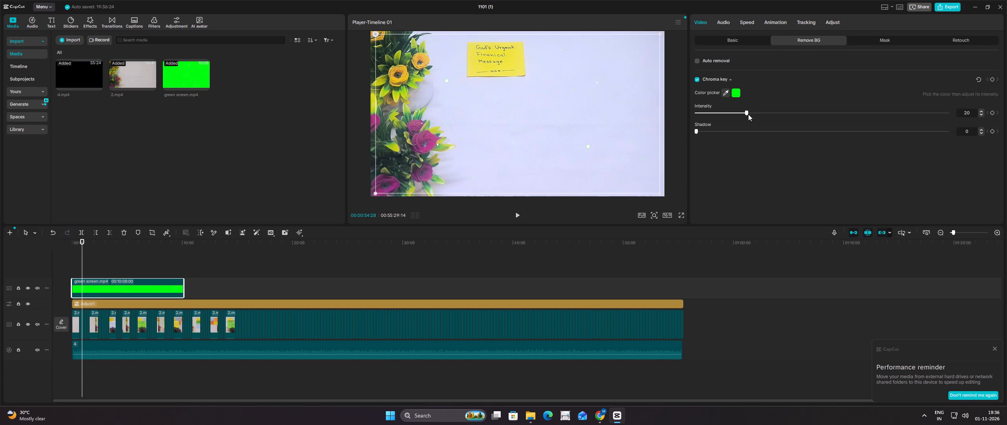
left_click_drag(748, 114, 865, 119)
left_click(520, 217)
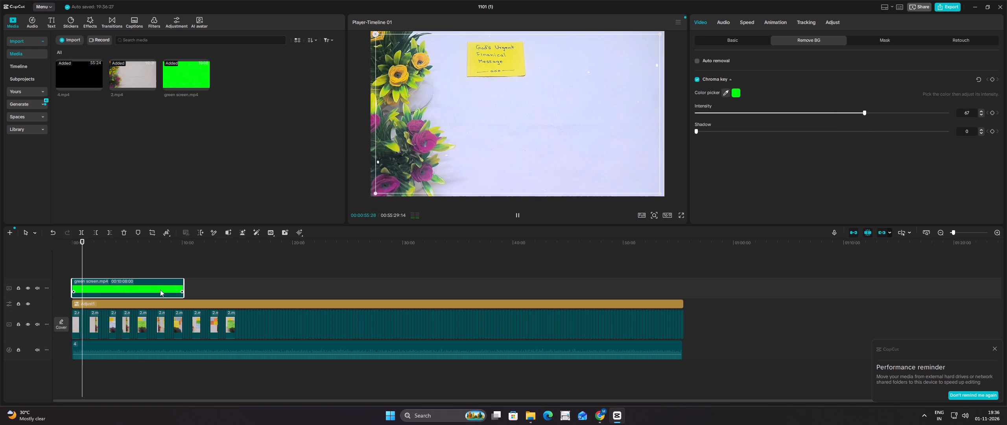
Copy the keyed green screen clip and paste it three times further along its track, starting at about 11:08 and ending with one at 32:23.
right_click(152, 285)
right_click(152, 285)
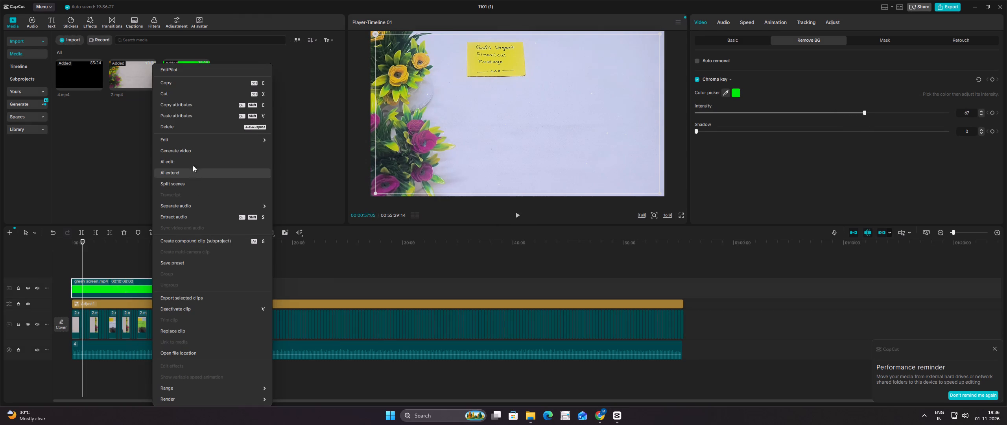
left_click(213, 84)
left_click(195, 274)
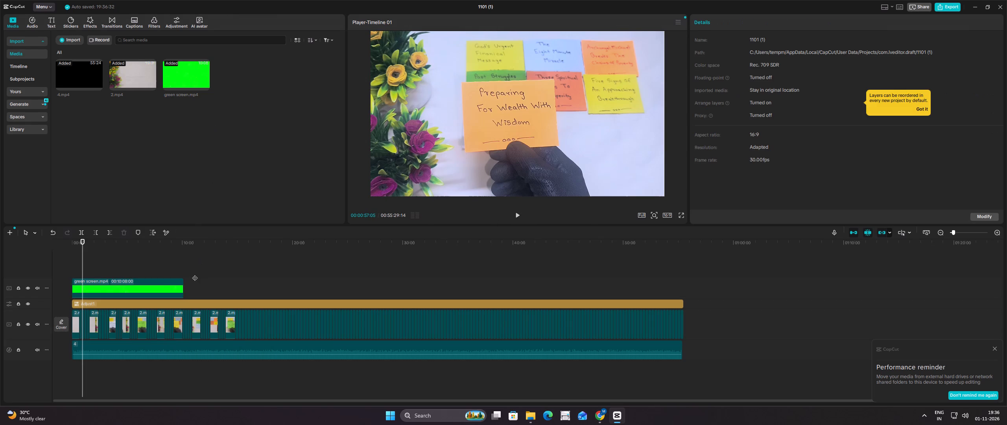
key("ctrl+v")
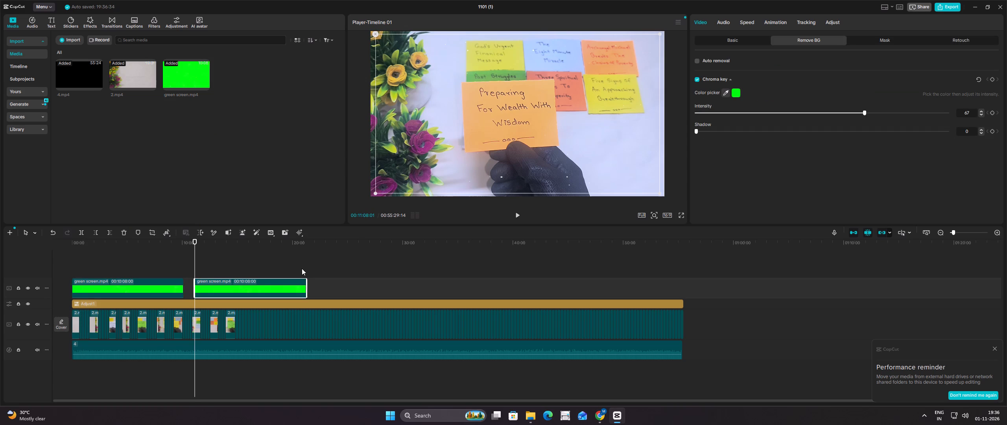
left_click(312, 270, "ctrl")
key("ctrl+v")
left_click(429, 264, "ctrl")
key("ctrl+v")
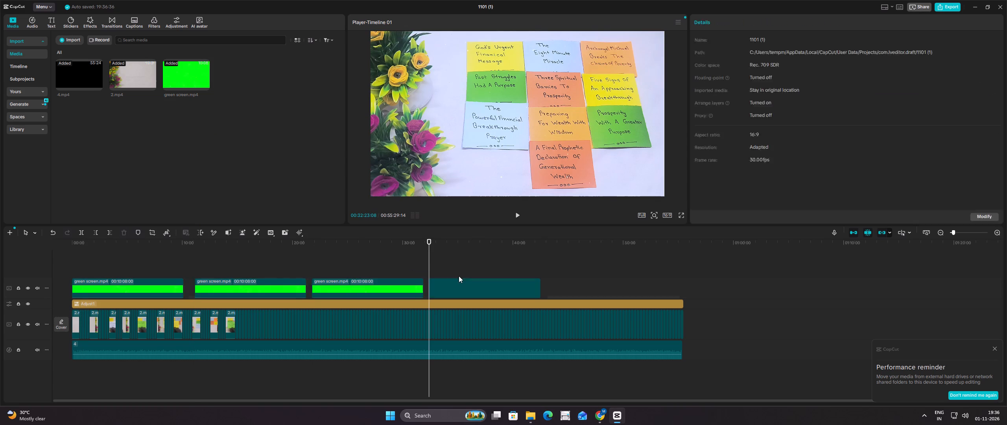
Paste two more copies of the keyed green screen clip on its track, at about 46:27 and 56:35.
left_click(546, 263, "ctrl")
left_click(584, 264, "ctrl")
key("ctrl+v")
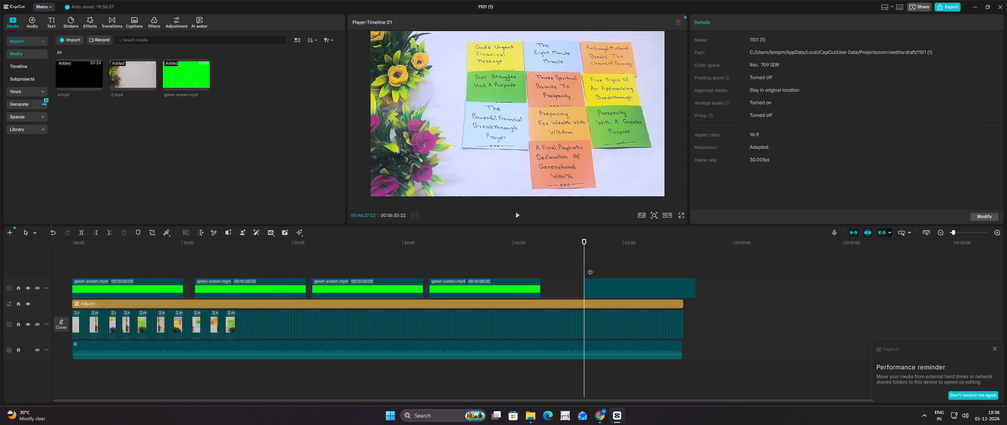
left_click(701, 267, "ctrl")
key("ctrl+v")
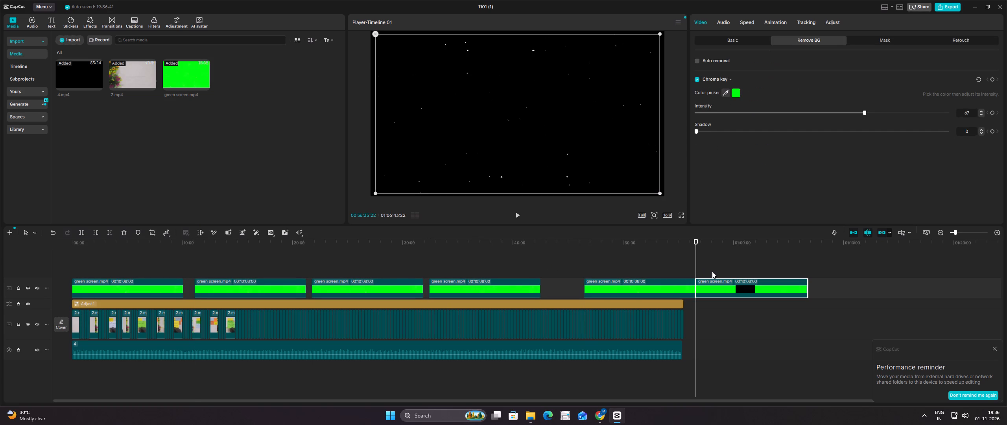
Close the four gaps between the green screen clips so that they run back to back from the timeline's start.
right_click(191, 283)
left_click(210, 294)
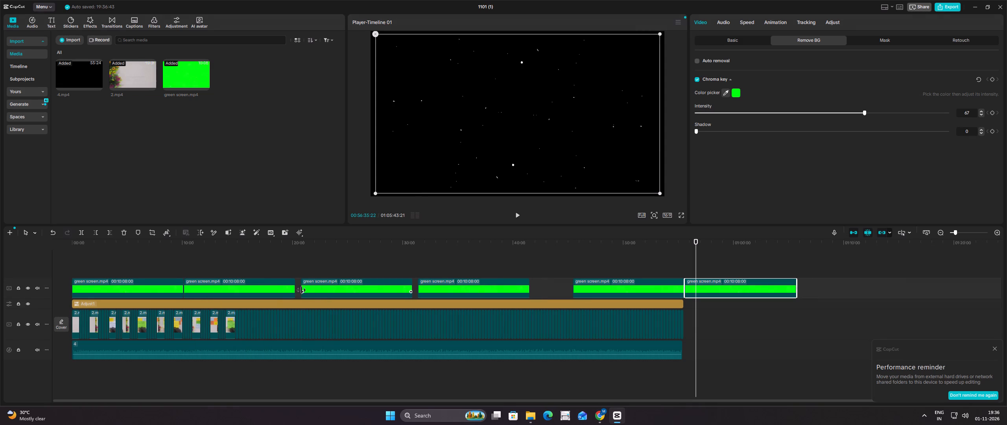
right_click(297, 285)
left_click(311, 288)
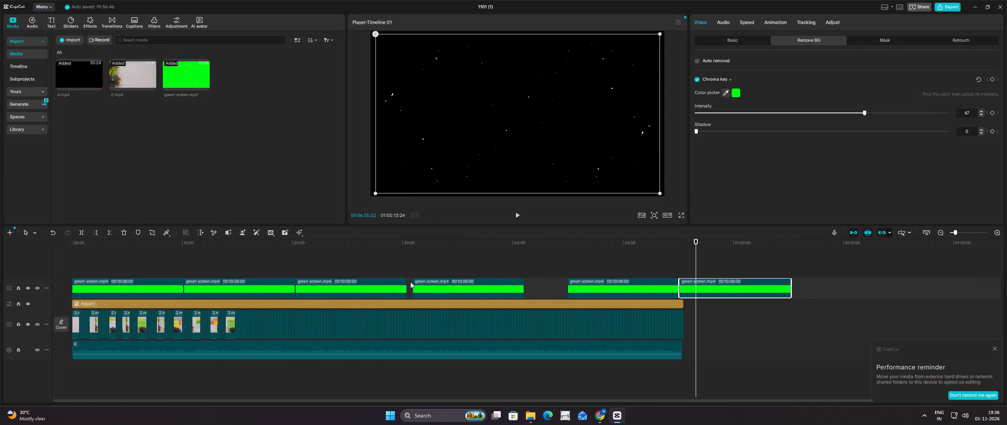
right_click(410, 282)
left_click(426, 292)
right_click(530, 284)
right_click(530, 284)
left_click(557, 294)
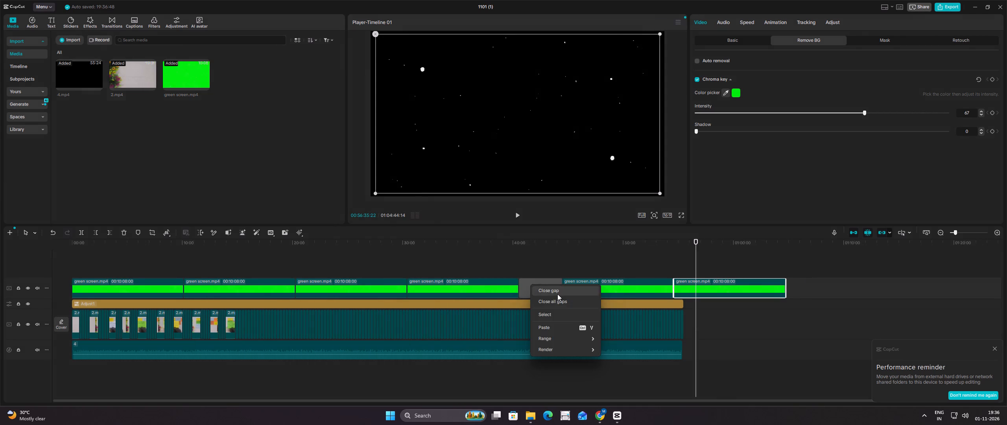
Trim the end of the last green screen clip back to the end of the adjustment layer.
left_click(691, 259)
left_click(720, 282)
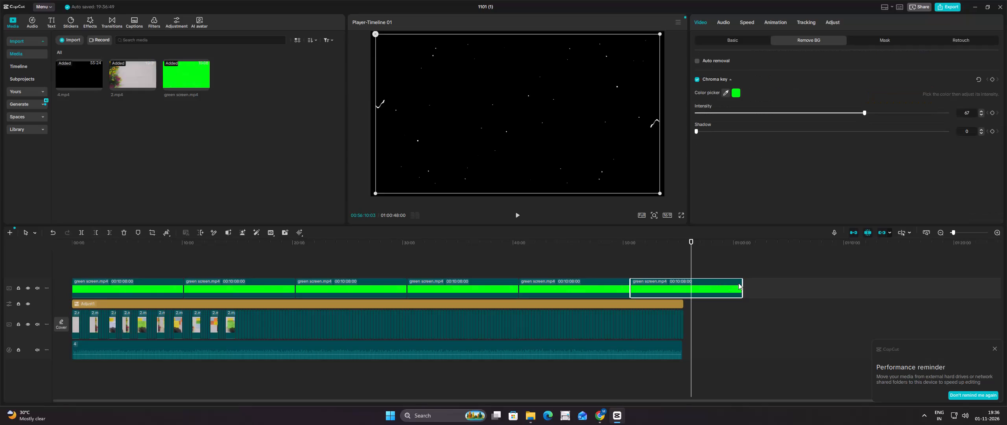
left_click_drag(743, 283, 684, 287)
left_click(677, 268)
scroll(719, 276, "up", 2)
scroll(719, 276, "up", 7, "ctrl")
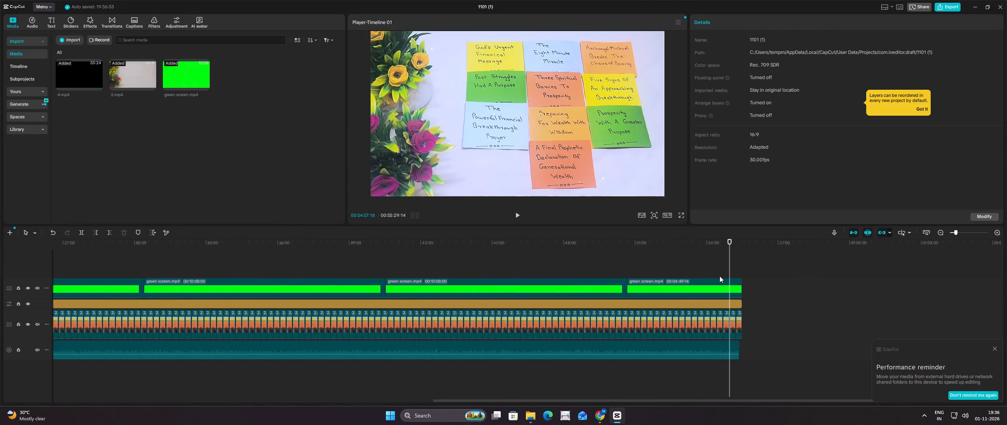
scroll(719, 276, "up", 14, "ctrl")
scroll(779, 277, "down", 11, "ctrl")
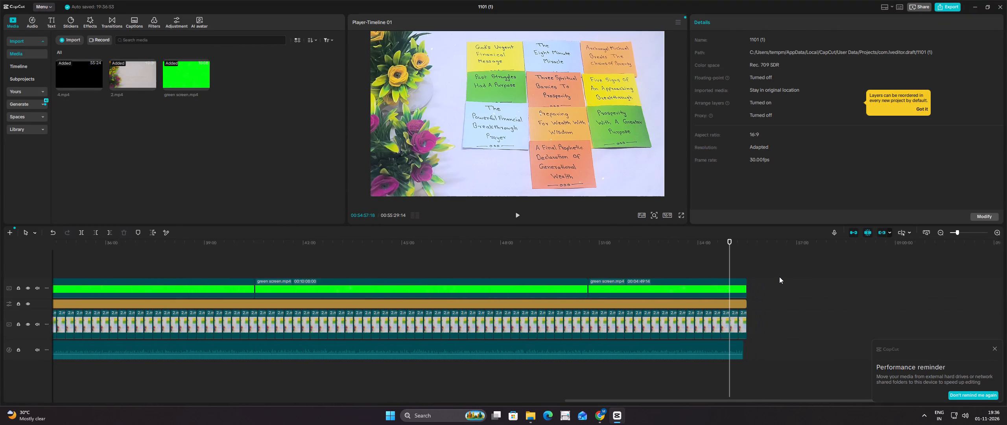
scroll(779, 277, "down", 11, "ctrl")
Spot-check the sparkle overlay at several points in the second half of the timeline.
left_click(448, 265)
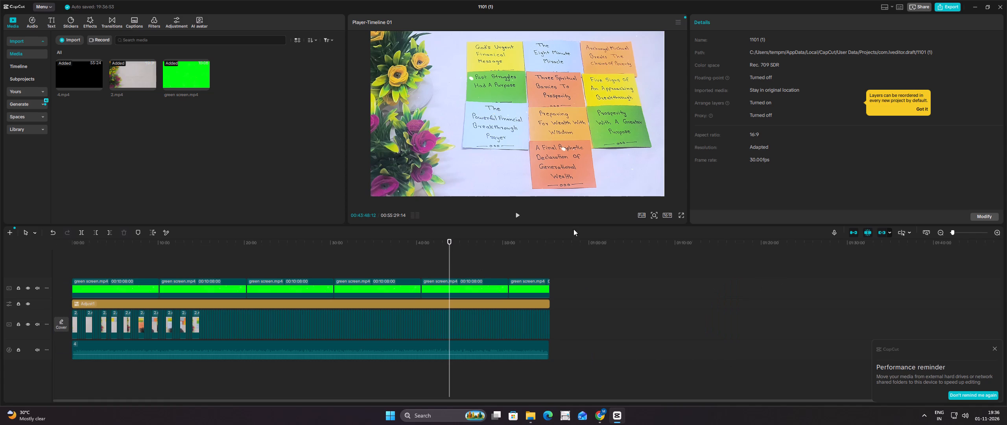
left_click(516, 212)
left_click(535, 269)
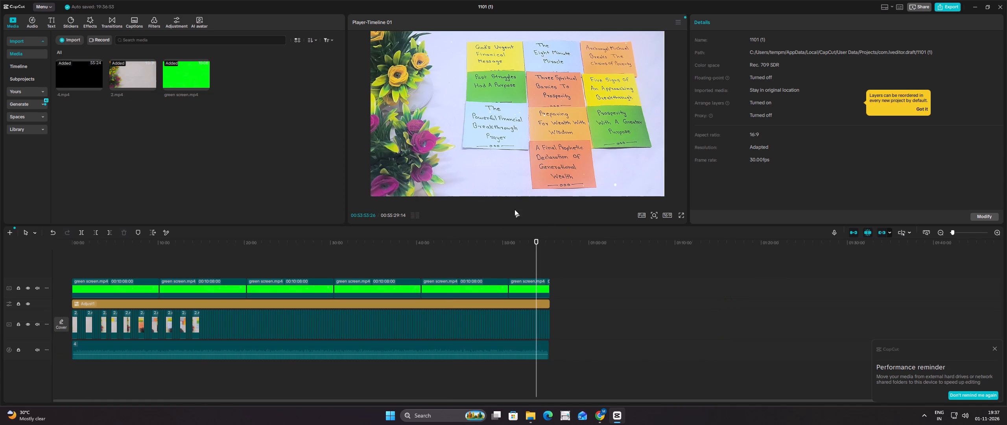
left_click(516, 215)
left_click(365, 261)
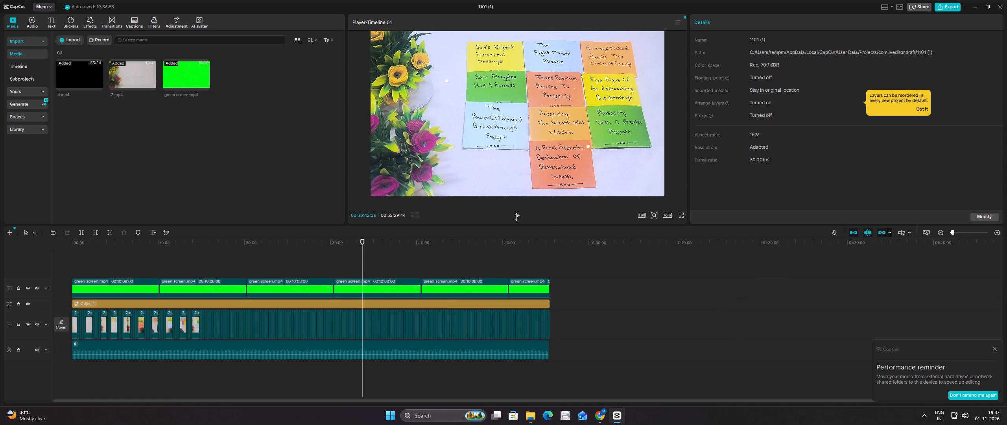
left_click(516, 217)
left_click(484, 247)
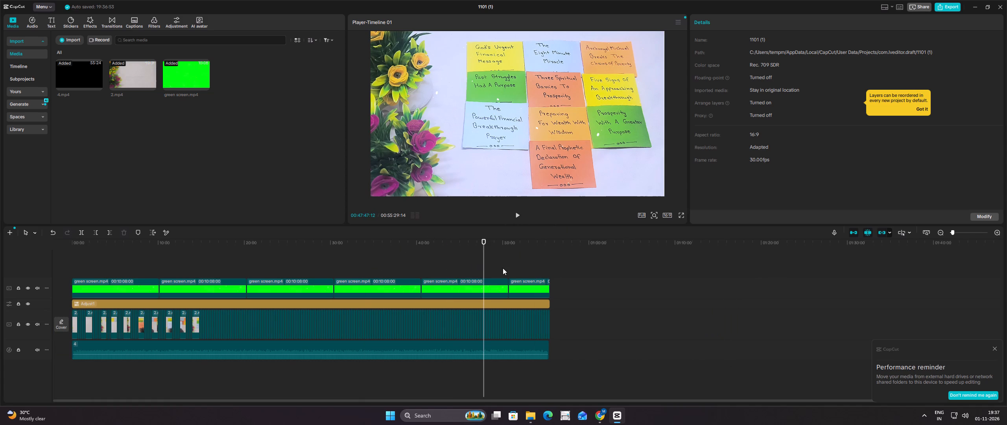
left_click(490, 273)
left_click_drag(489, 266, 494, 266)
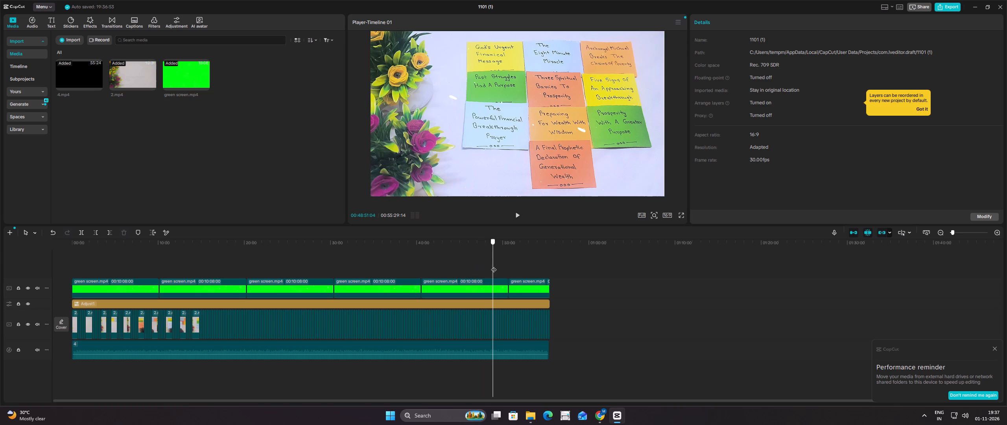
left_click_drag(494, 266, 533, 263)
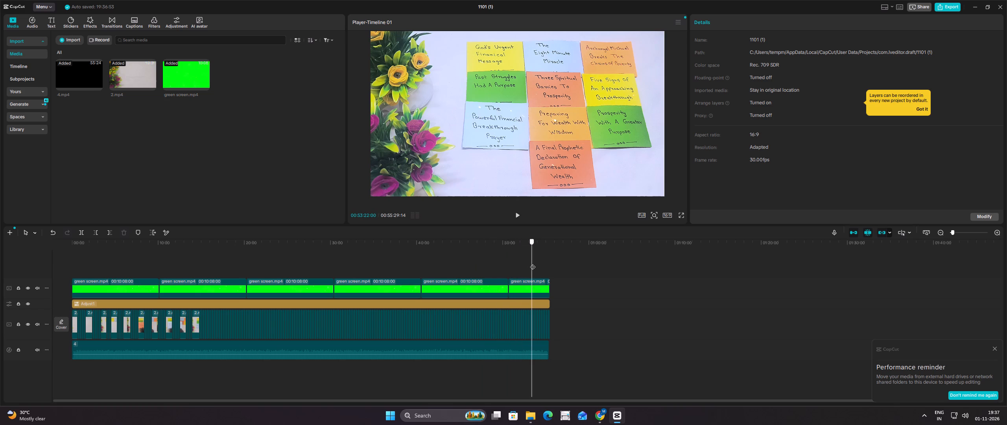
left_click_drag(533, 263, 478, 266)
Pull the short last green screen clip away from the others, well past the end of the adjustment layer.
left_click(527, 280)
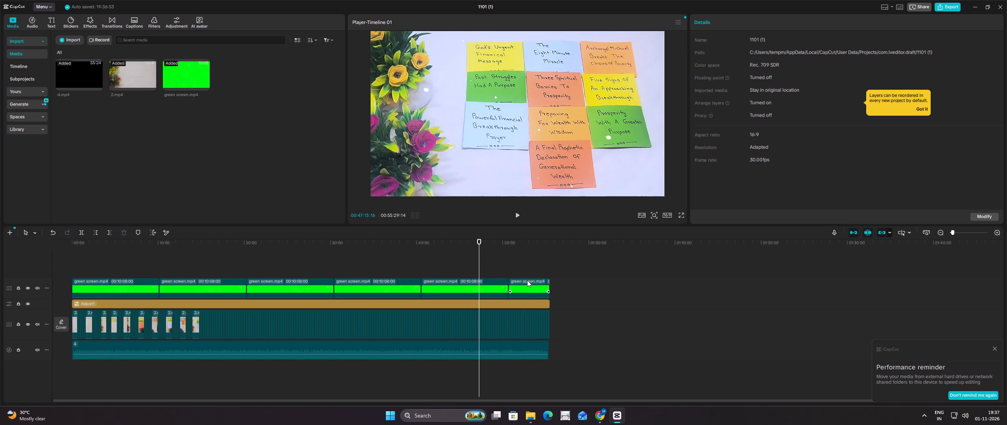
left_click_drag(522, 283, 694, 280)
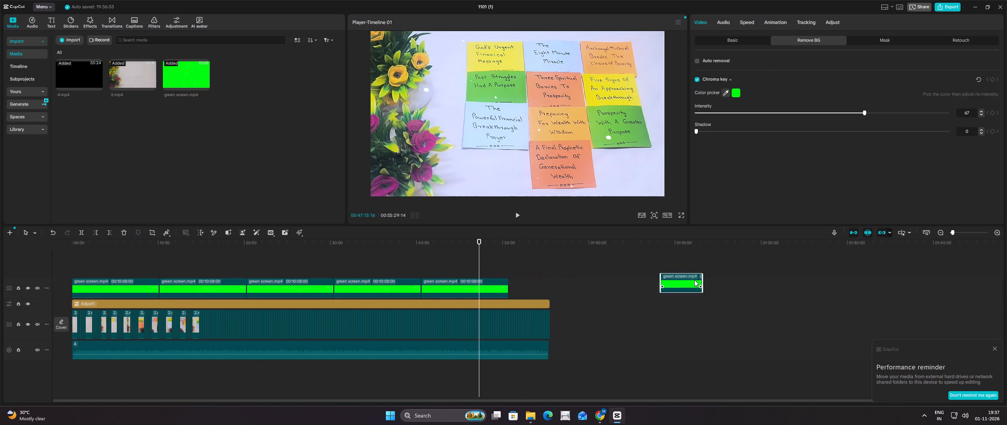
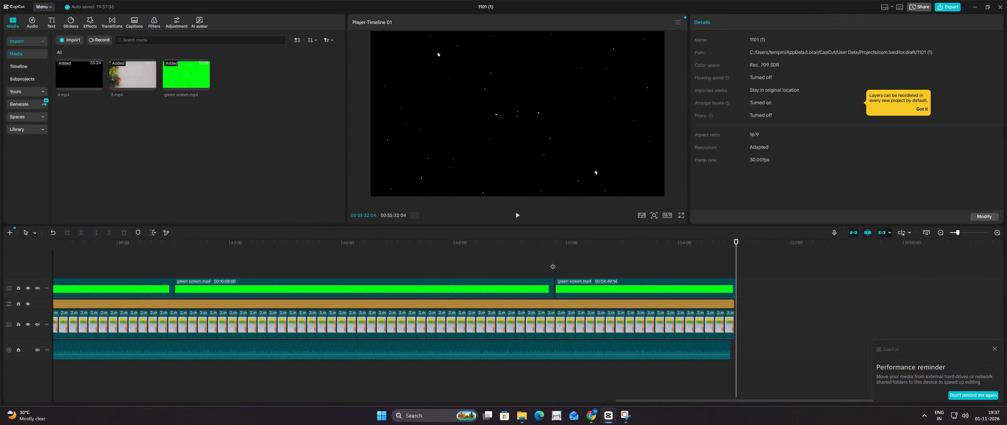
Close the gap before the last green screen clip so that it joins the preceding clip.
scroll(553, 262, "up", 5, "ctrl")
right_click(456, 287, "ctrl")
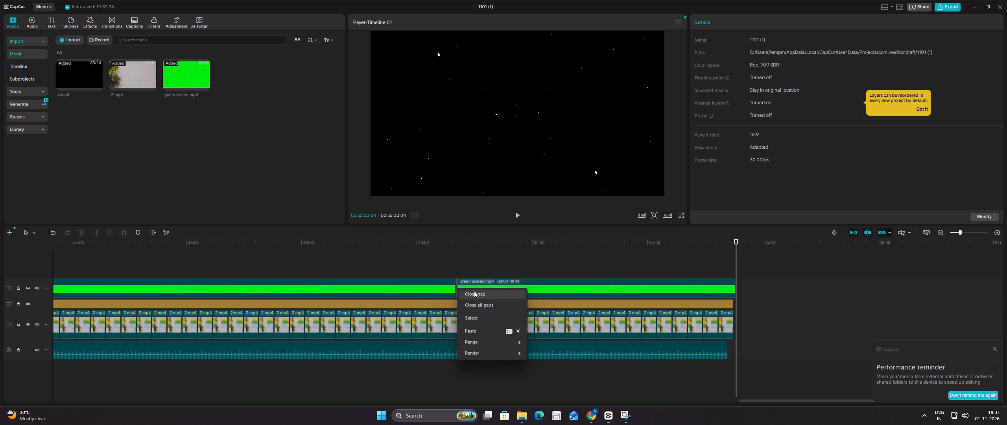
left_click(474, 291, "ctrl")
left_click(706, 266, "ctrl")
scroll(706, 266, "down", 9)
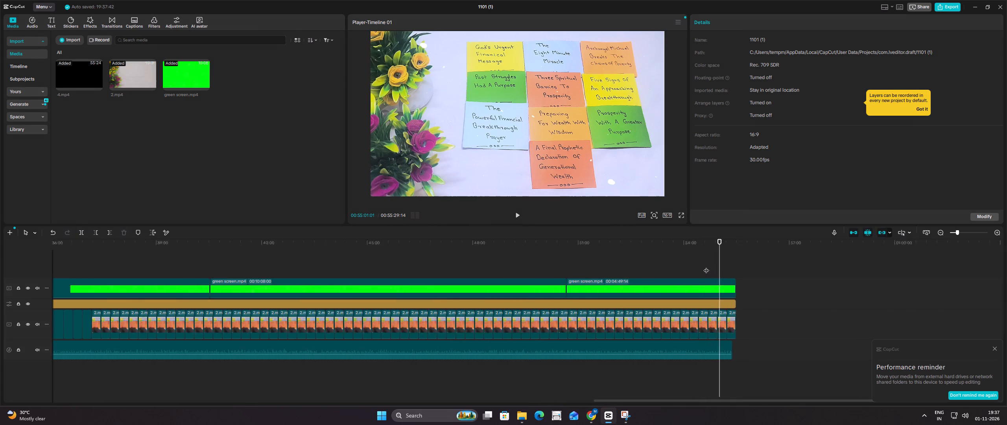
scroll(706, 266, "down", 20)
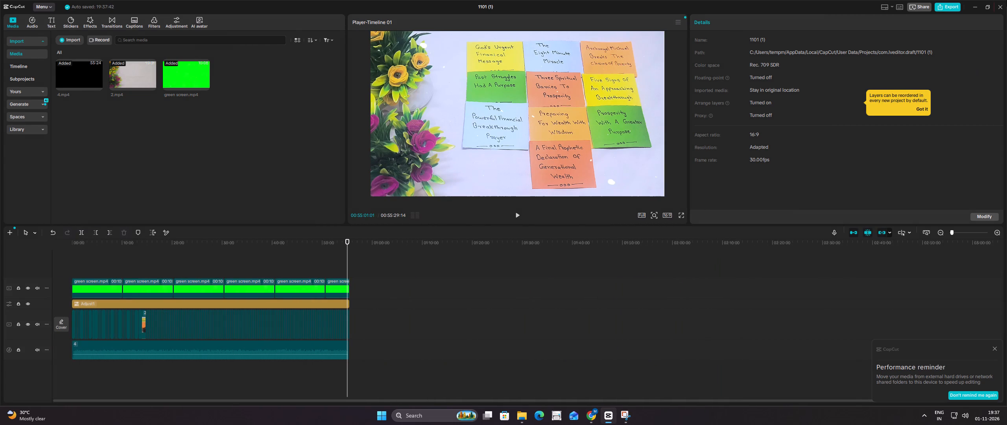
Close project 1101 (1) and exit CapCut.
left_click(1001, 7)
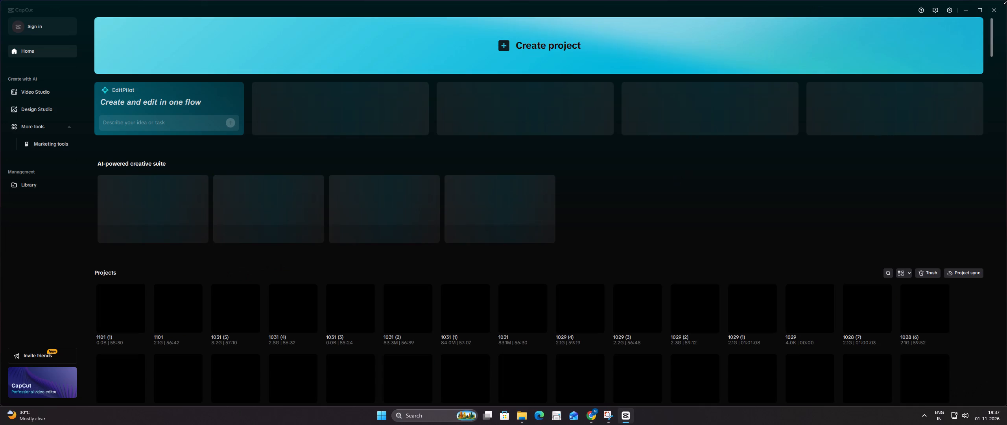
left_click(998, 7)
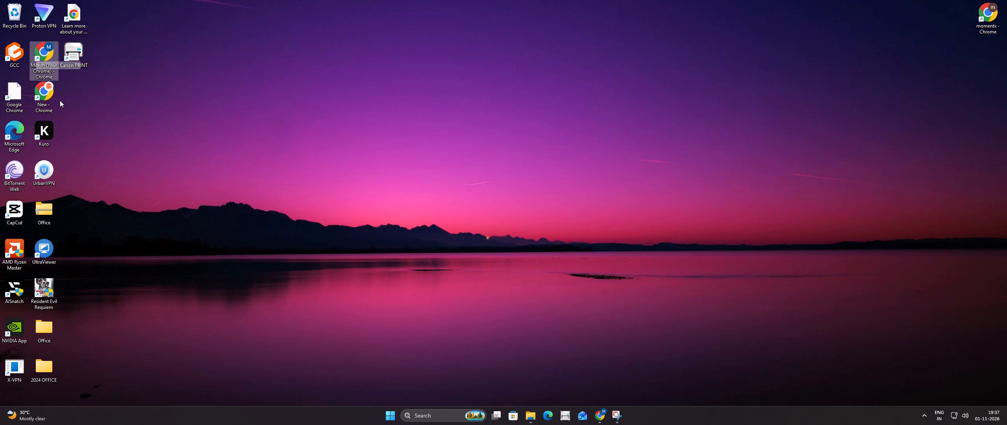
Open the New Chrome profile, look over the channel's video list in YouTube Studio, and close the browser.
double_click(48, 103)
left_click(286, 42)
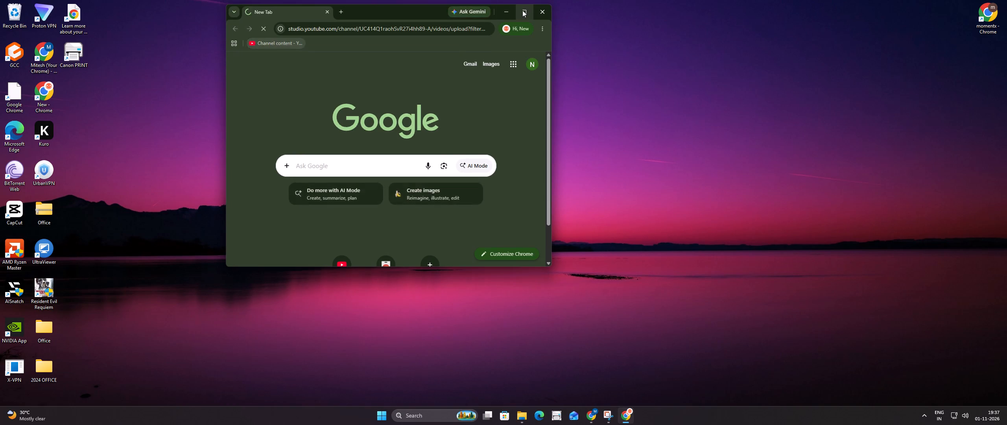
left_click(522, 10)
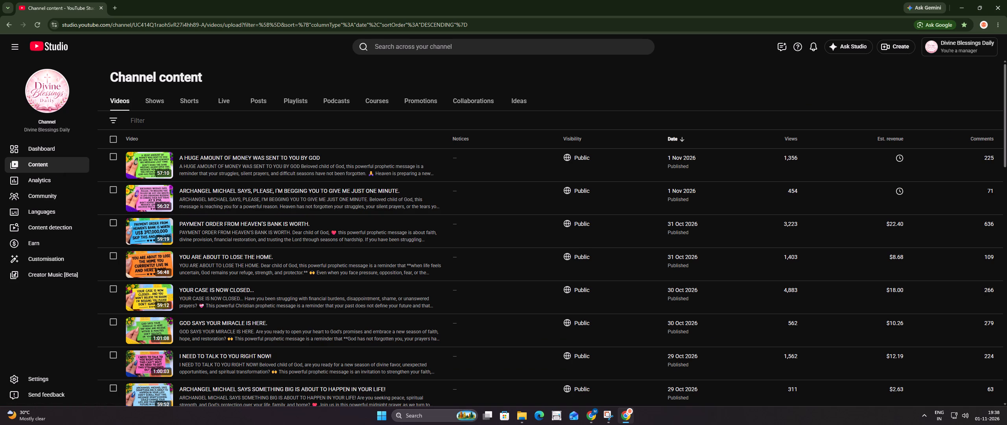
left_click_drag(1006, 0, 1006, 5)
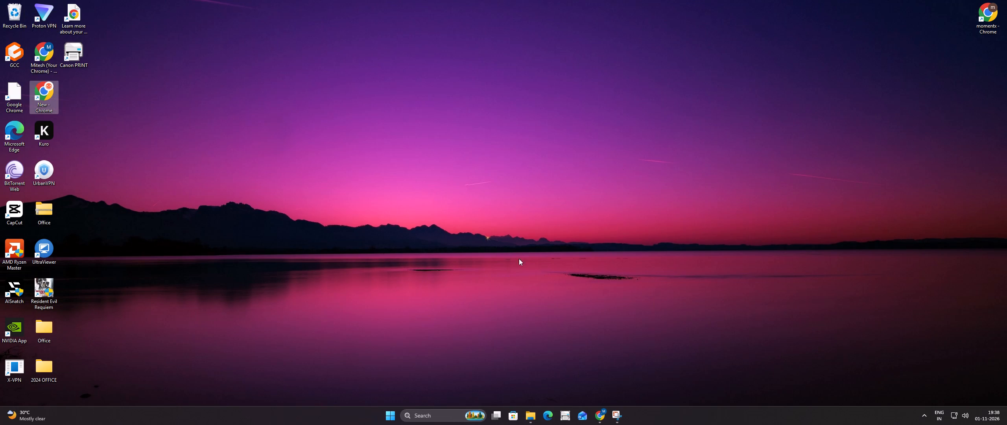
Bring up the Snipping Tool window holding the note-board capture and close it.
left_click(614, 418)
left_click(847, 90)
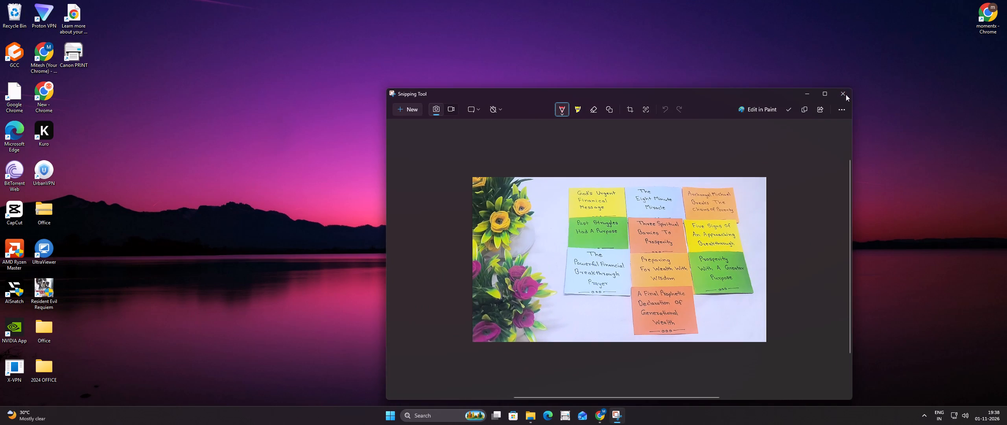
Start Proton VPN, let it connect to the fastest free server, and minimize its window.
double_click(50, 19)
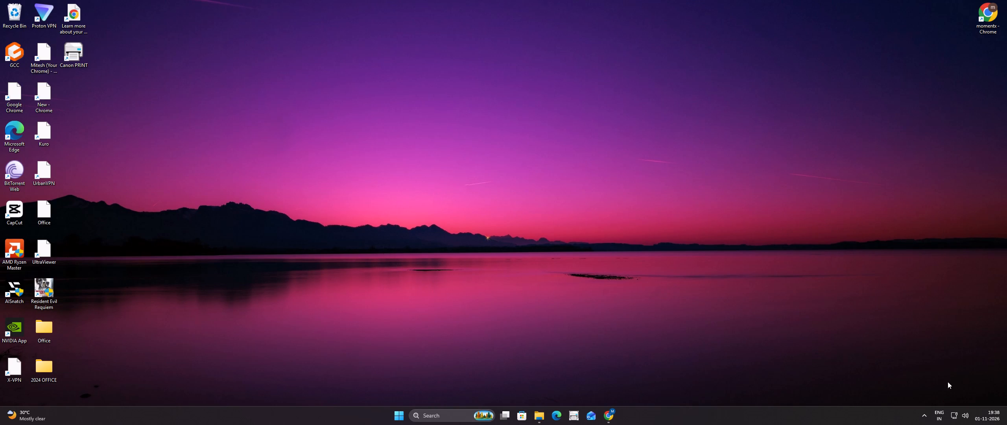
left_click(927, 410)
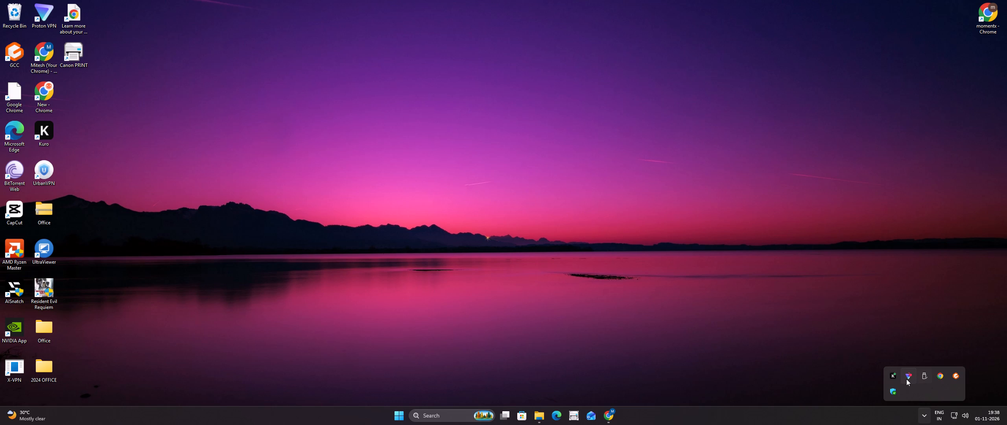
left_click(907, 377)
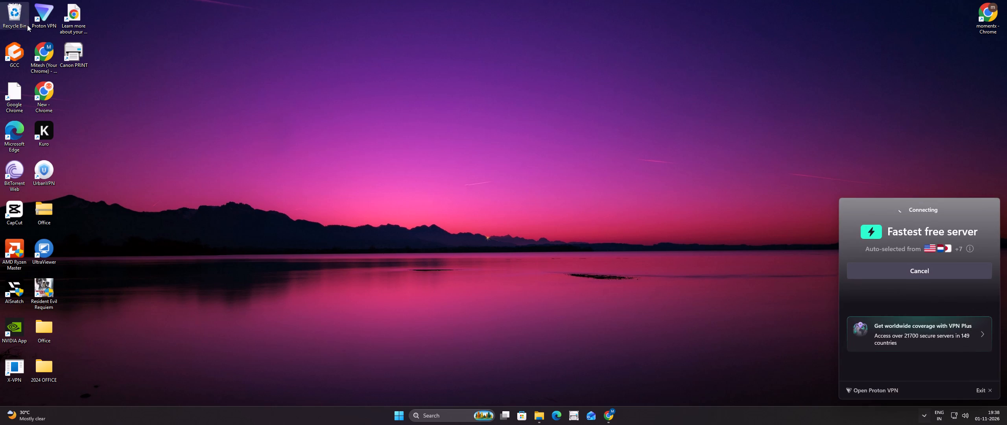
triple_click(45, 11)
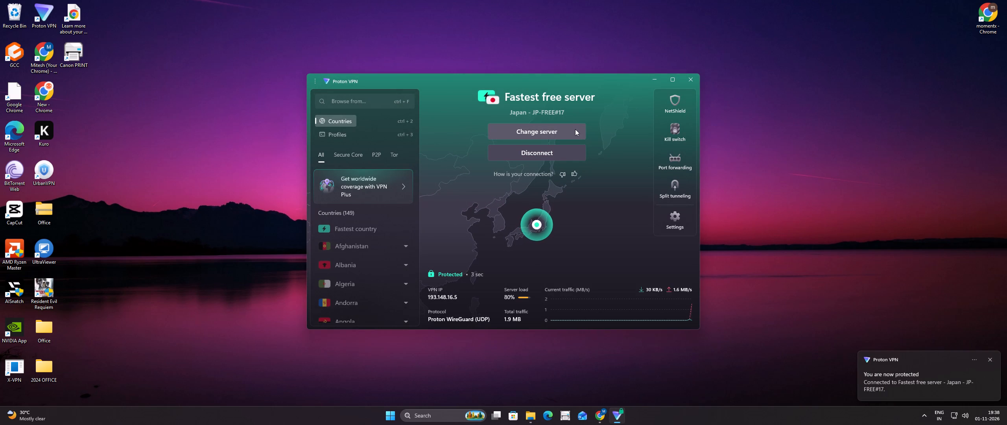
left_click(655, 85)
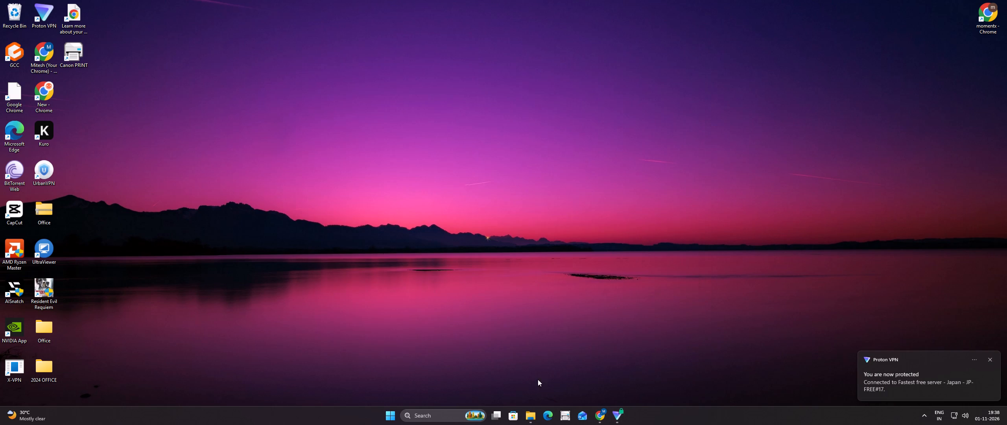
Relaunch CapCut and open project 1101.
double_click(13, 226)
double_click(15, 218)
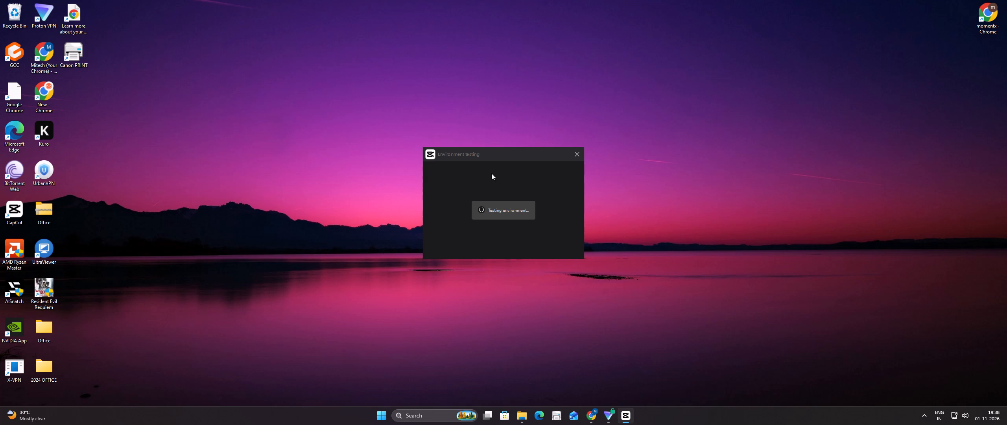
left_click(578, 156)
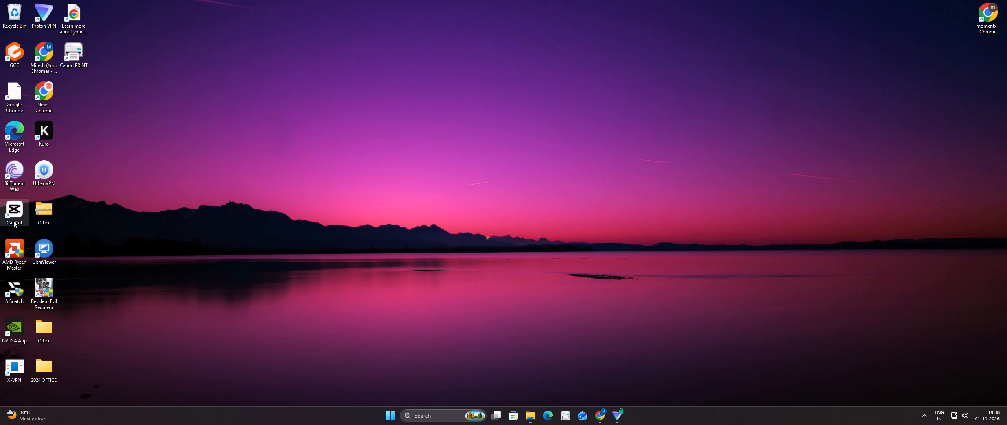
double_click(15, 217)
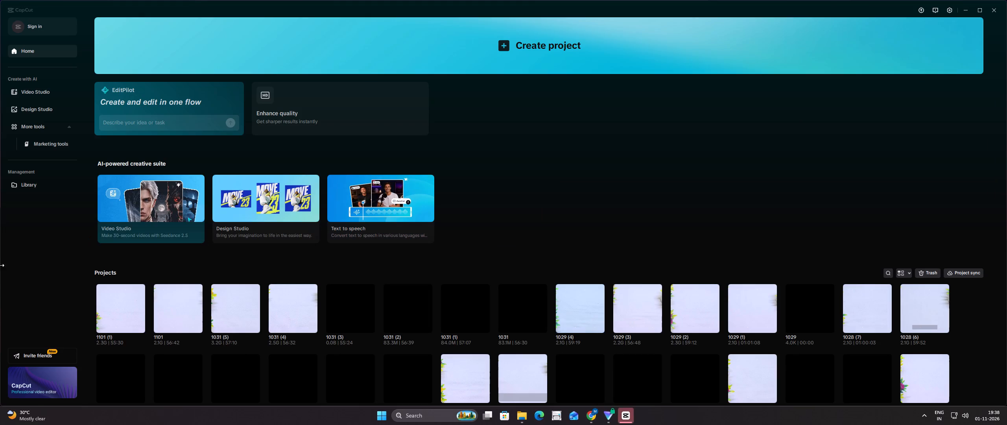
left_click(166, 310)
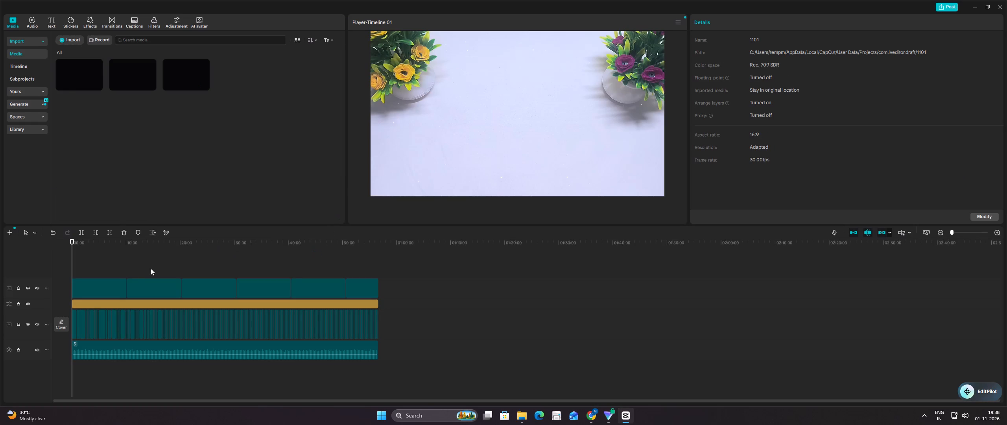
Skim the opening notes, return the playhead to the timeline's start, and generate auto captions with English as the spoken language.
left_click(110, 261)
left_click_drag(110, 261, 122, 262)
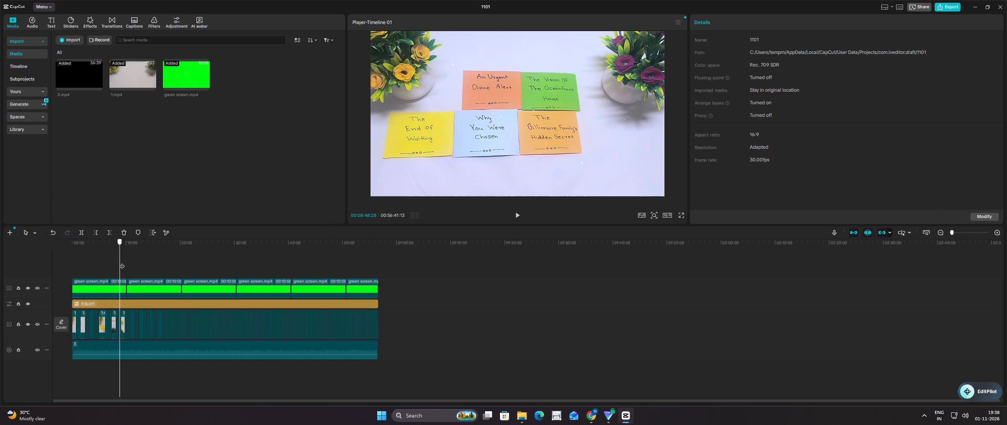
left_click_drag(122, 262, 61, 257)
left_click(49, 19)
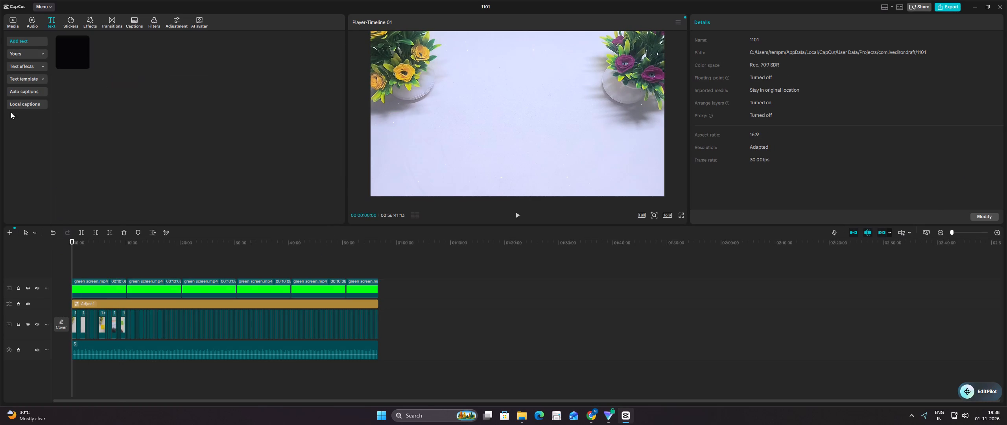
left_click(29, 96)
left_click(41, 91)
left_click(315, 218)
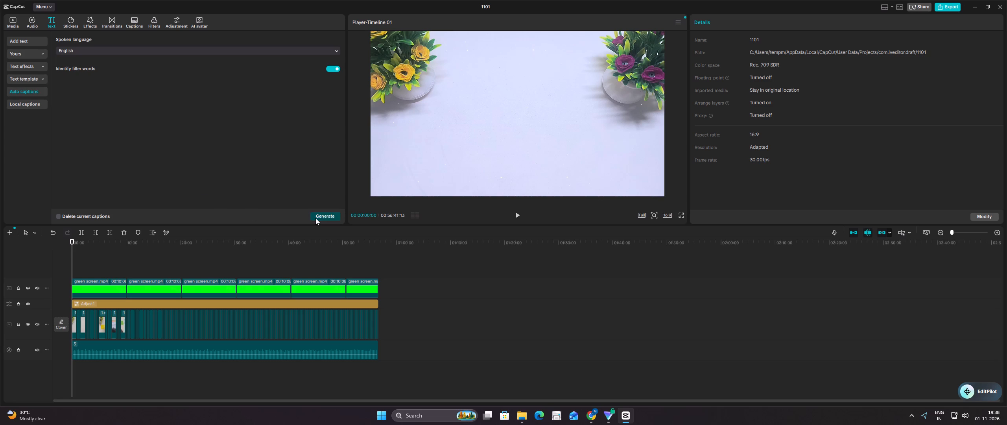
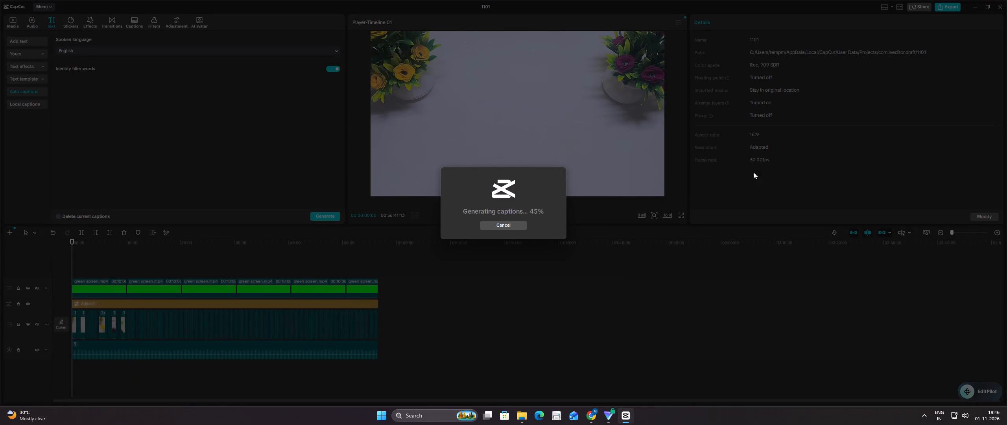
Cancel the running caption generation, then close project 1101 and exit CapCut.
left_click(521, 227)
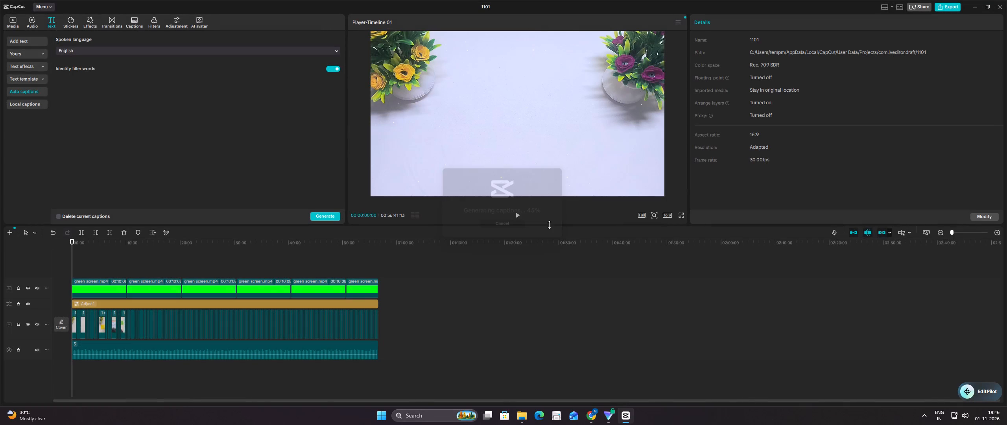
left_click(1000, 13)
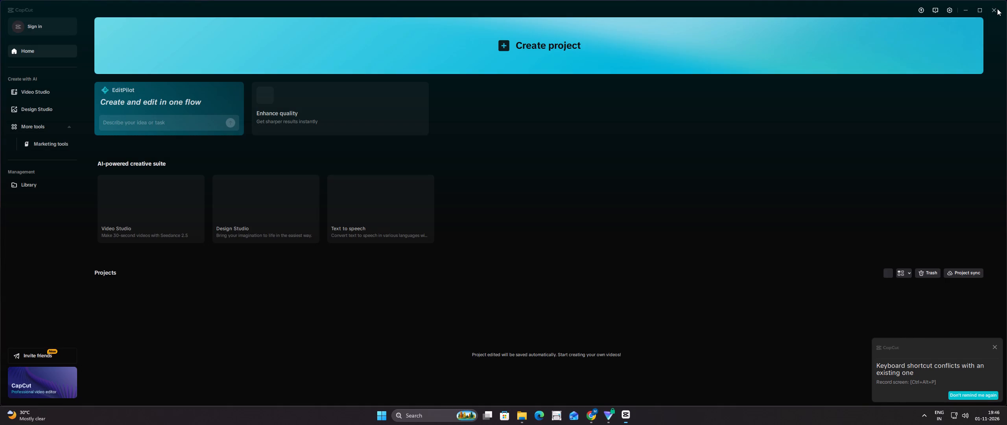
left_click(992, 9)
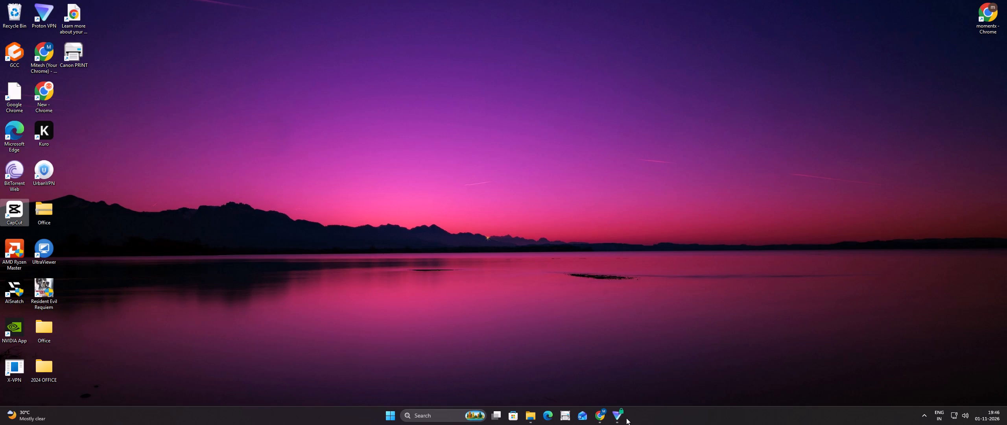
Switch to Proton VPN, change to another auto-selected free server, and minimize its window.
left_click(625, 418)
left_click(534, 131)
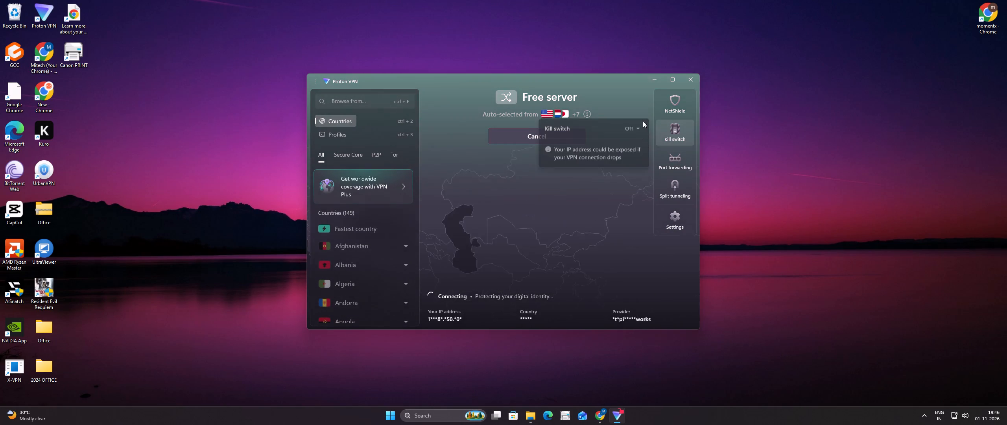
left_click(658, 78)
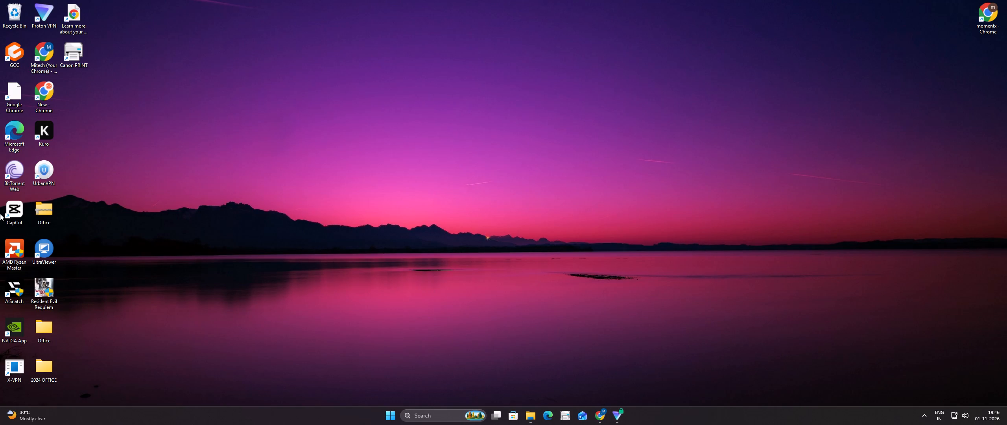
Relaunch CapCut and open project 1101.
double_click(22, 217)
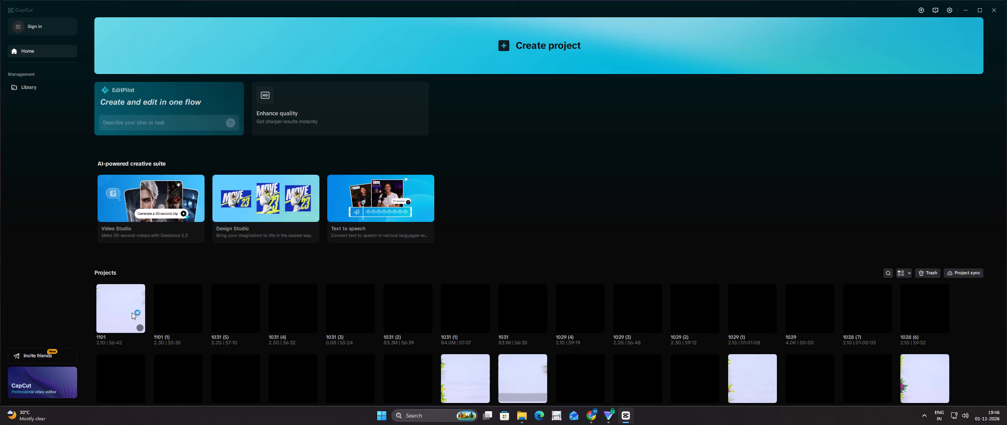
left_click(124, 314)
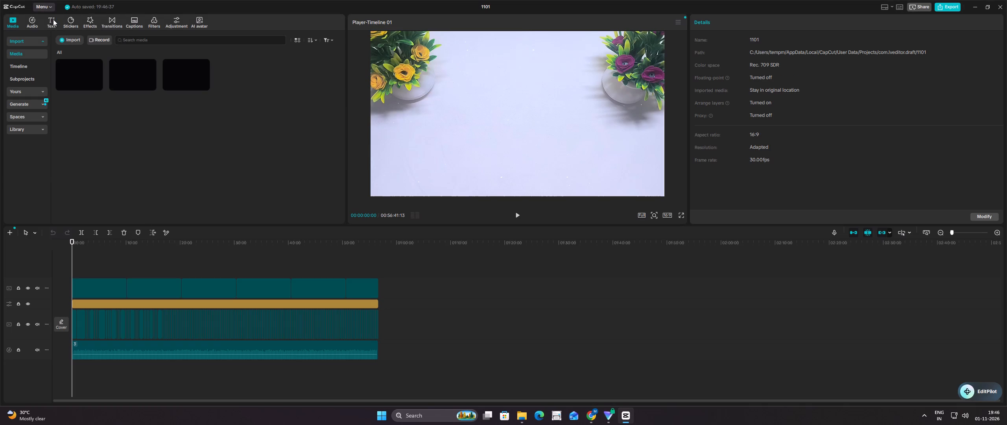
Generate auto captions for project 1101 with English as the spoken language and filler-word identification on.
left_click(53, 19)
left_click(36, 94)
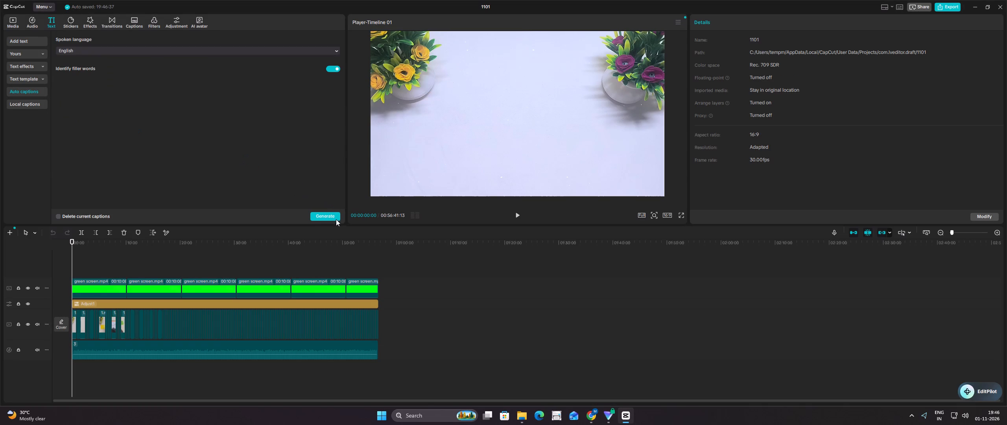
left_click(328, 216)
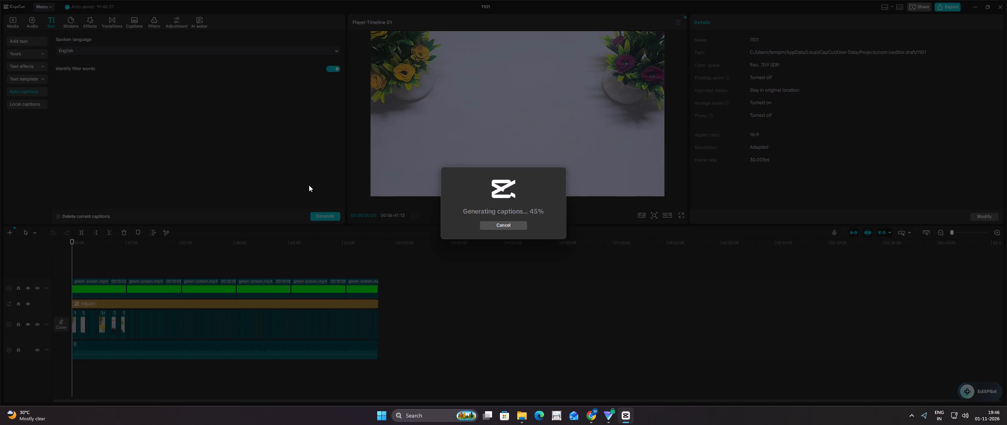
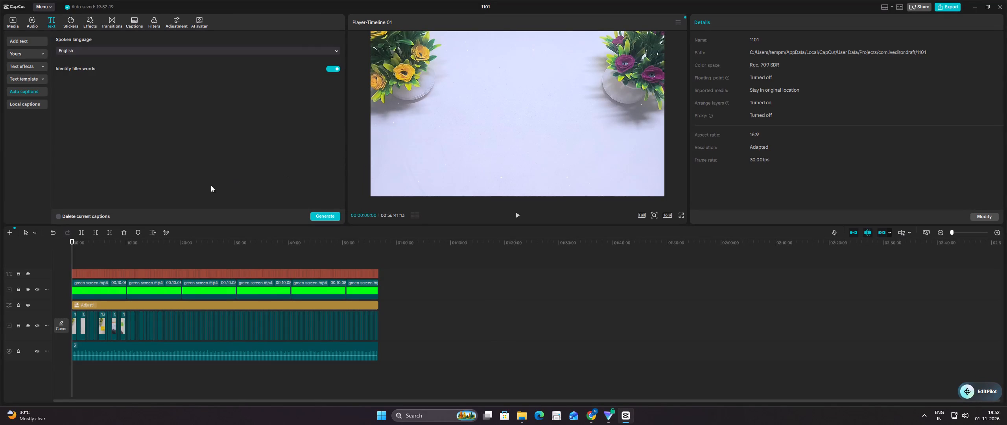
Select the first caption in the preview, scale all captions down slightly and move them lower, horizontally centred near the frame's bottom edge.
left_click(520, 215)
left_click(517, 216)
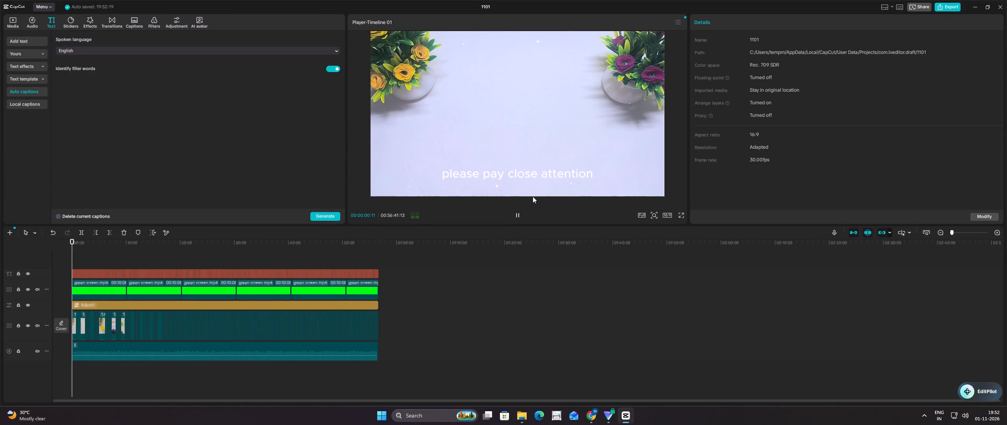
left_click(548, 176)
left_click_drag(595, 183, 574, 179)
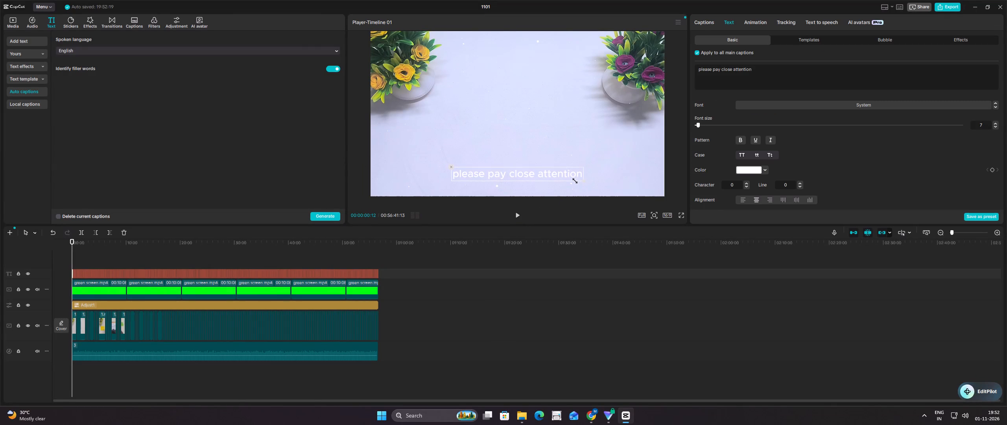
left_click_drag(574, 179, 568, 179)
left_click_drag(545, 174, 546, 181)
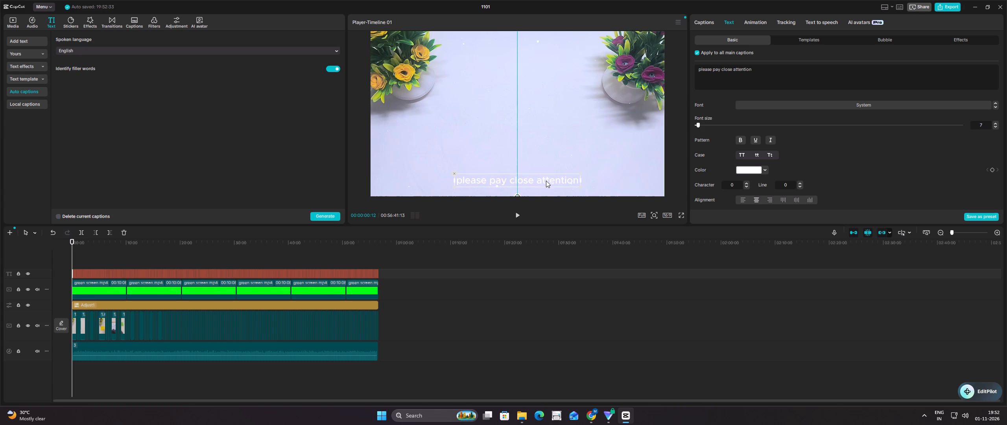
left_click_drag(546, 181, 547, 180)
Style all main captions with the Rubik font, bold, and the white-text preset with a black outline.
left_click(789, 105)
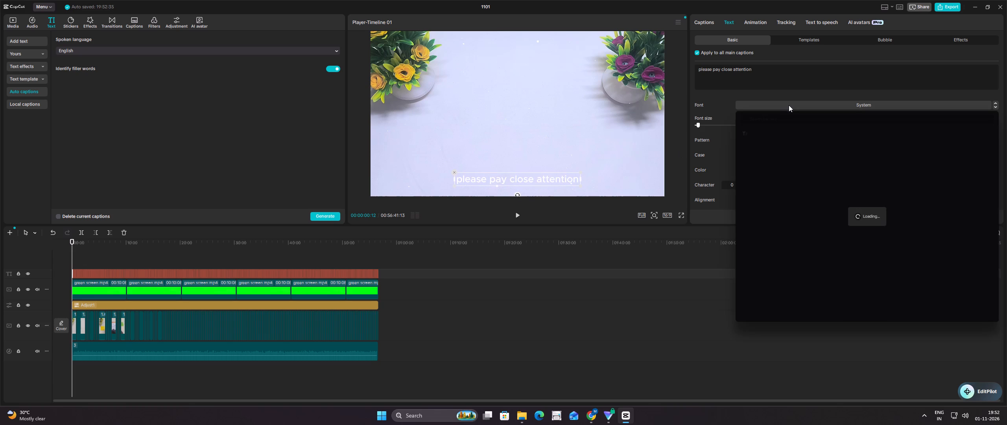
left_click(774, 159)
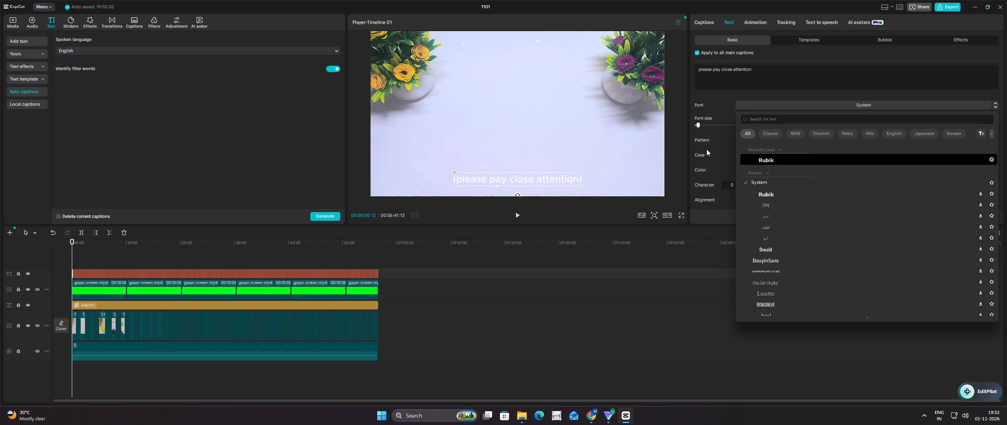
left_click(742, 139)
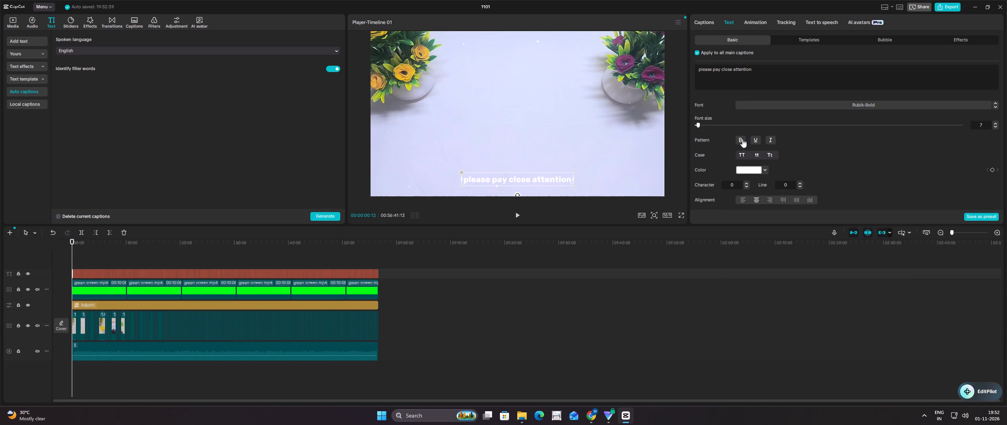
scroll(795, 144, "down", 1)
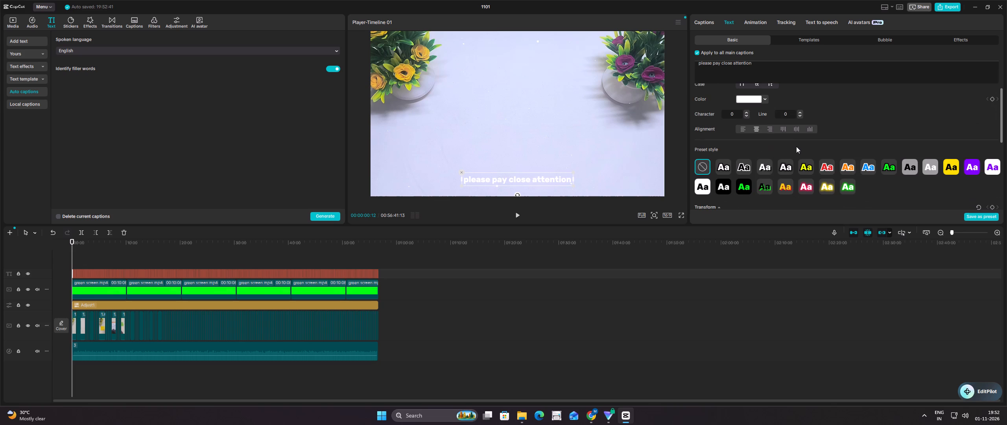
scroll(796, 146, "down", 1)
left_click(726, 167)
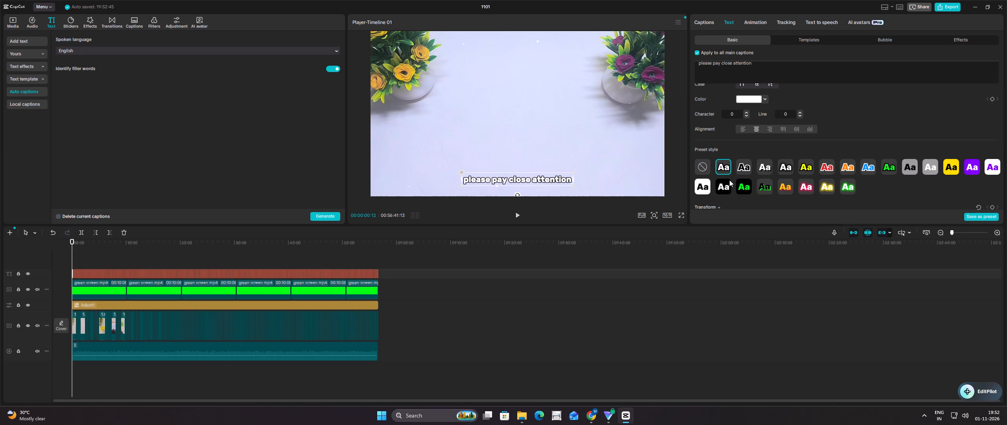
Trim the green screen overlay, adjustment layer and last main video clip to end at 00:56:38:28, just after the narration audio.
left_click(384, 256)
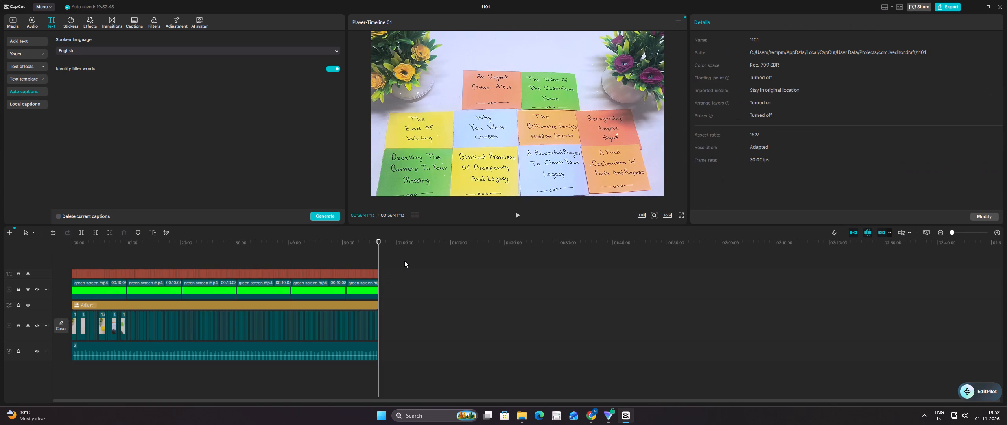
scroll(404, 261, "up", 14, "ctrl")
scroll(738, 235, "up", 1, "ctrl")
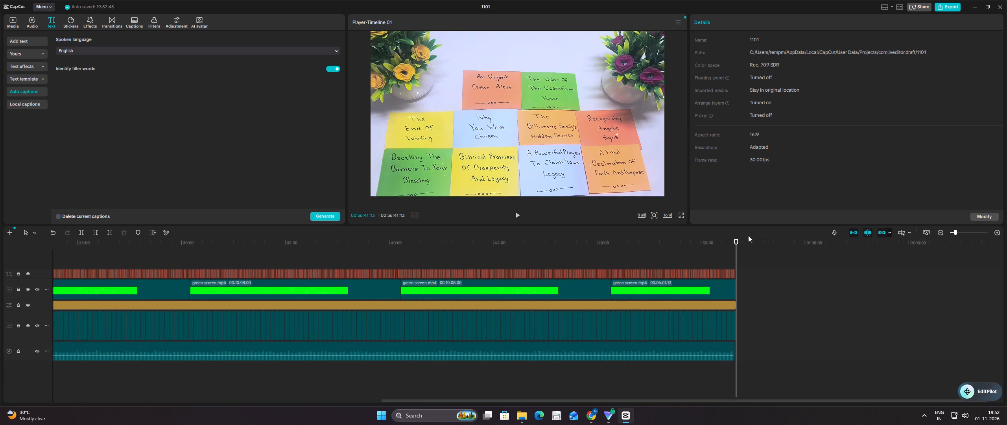
scroll(748, 235, "up", 2, "ctrl")
scroll(775, 259, "up", 13, "ctrl")
scroll(775, 259, "down", 1, "ctrl")
scroll(775, 259, "up", 7, "ctrl")
scroll(775, 259, "down", 1, "ctrl")
scroll(775, 259, "up", 1, "ctrl")
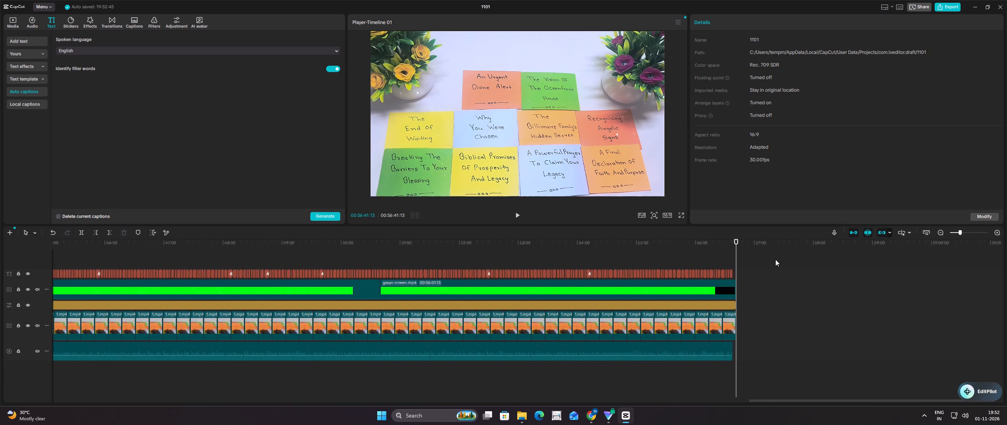
scroll(775, 259, "up", 6, "ctrl")
scroll(775, 259, "down", 1, "ctrl")
scroll(775, 259, "up", 18, "ctrl")
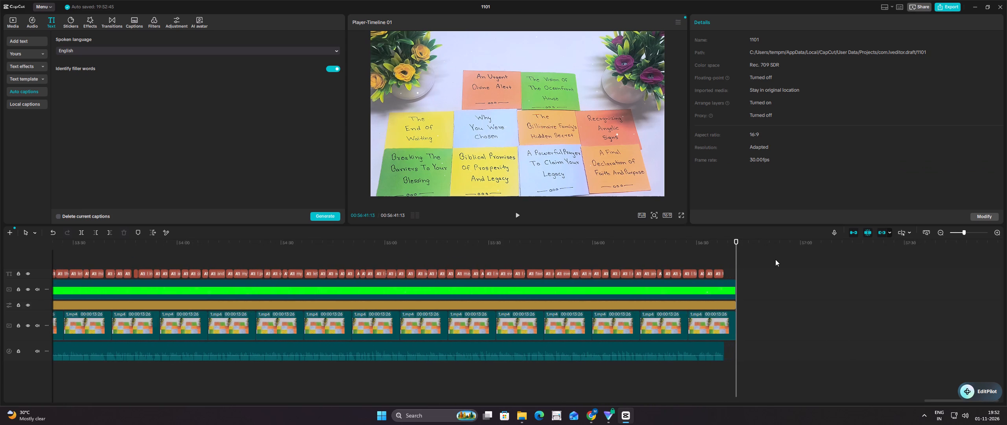
left_click(694, 262)
left_click(520, 214)
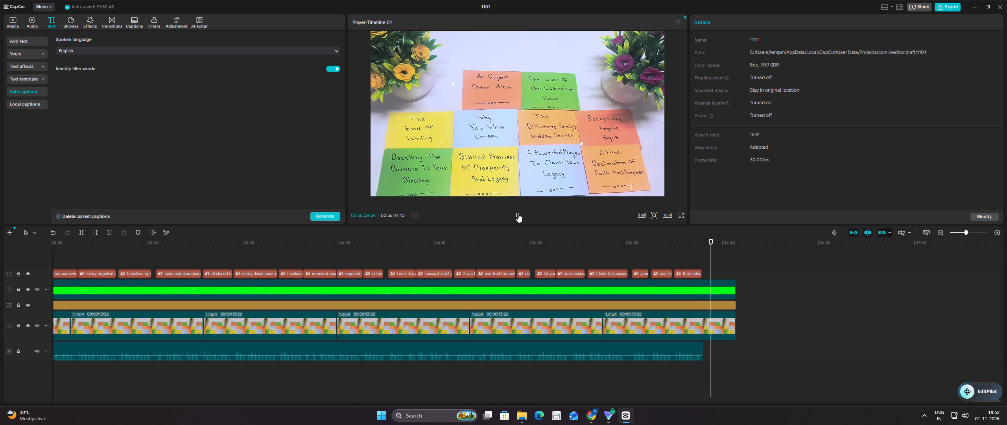
left_click(518, 214)
left_click(714, 259)
left_click(715, 259)
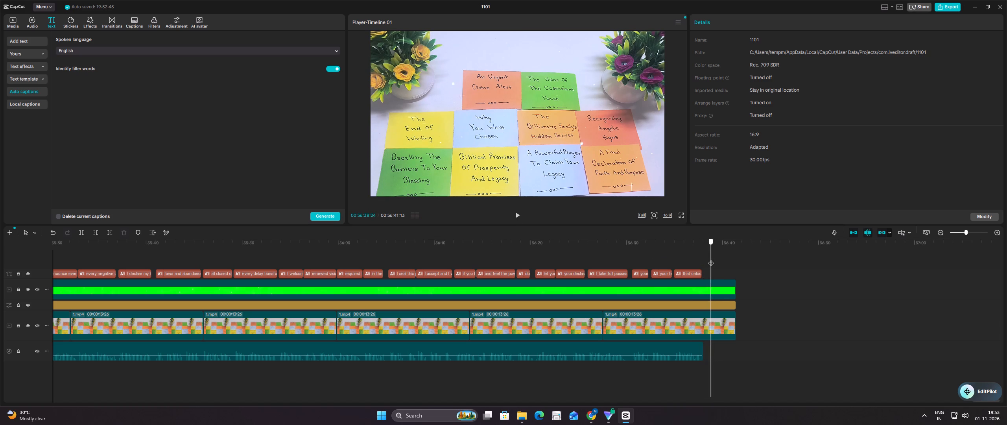
left_click(712, 260)
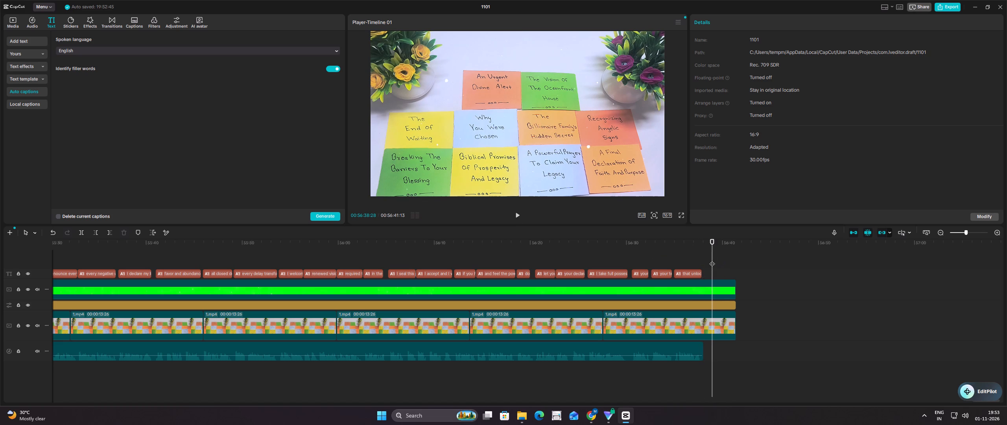
left_click_drag(726, 260, 746, 327)
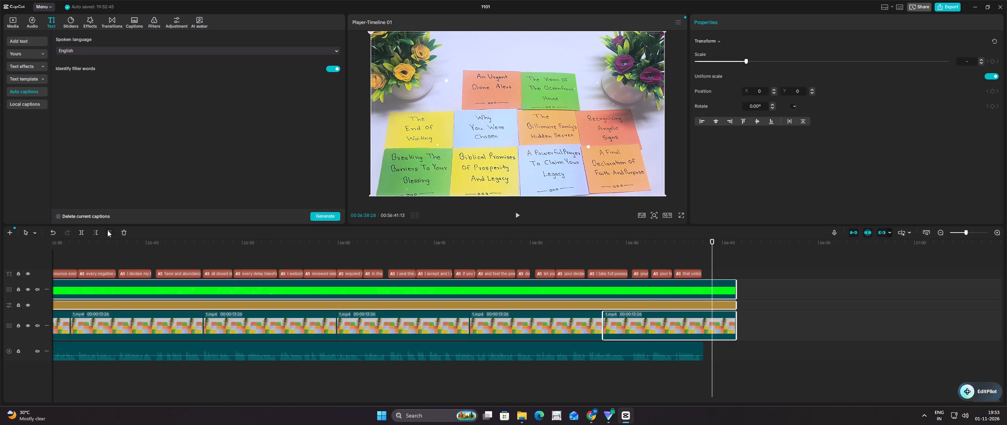
left_click(107, 230)
Select every caption on the timeline and apply the Fade In captions animation to them.
left_click(679, 253)
scroll(679, 254, "down", 3, "ctrl")
scroll(731, 266, "down", 3, "ctrl")
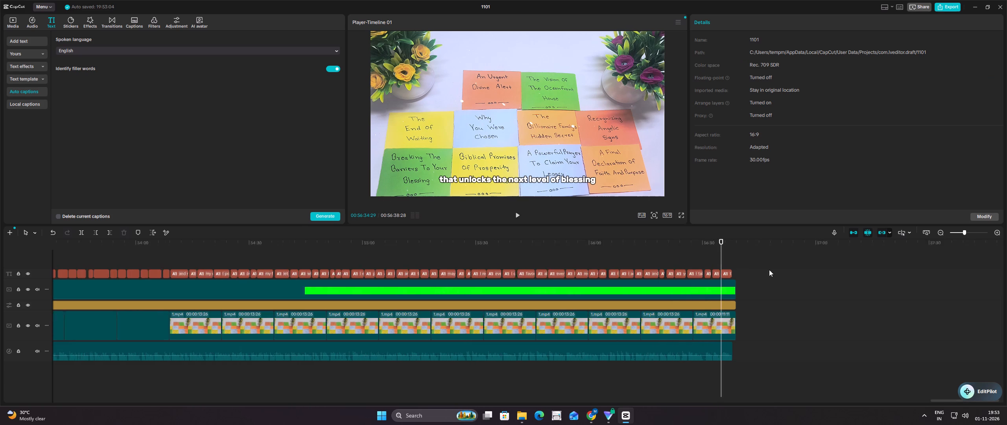
scroll(769, 270, "down", 7, "ctrl")
scroll(800, 258, "down", 12, "ctrl")
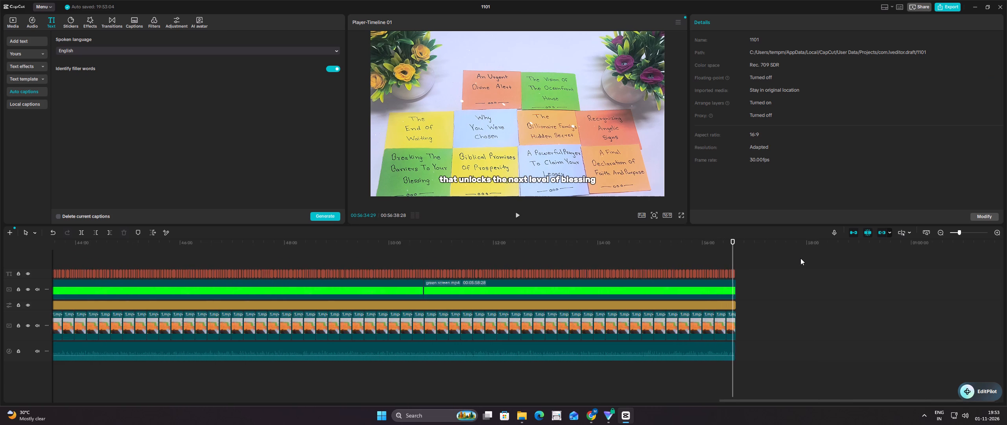
scroll(800, 258, "down", 20, "ctrl")
scroll(800, 258, "down", 7, "ctrl")
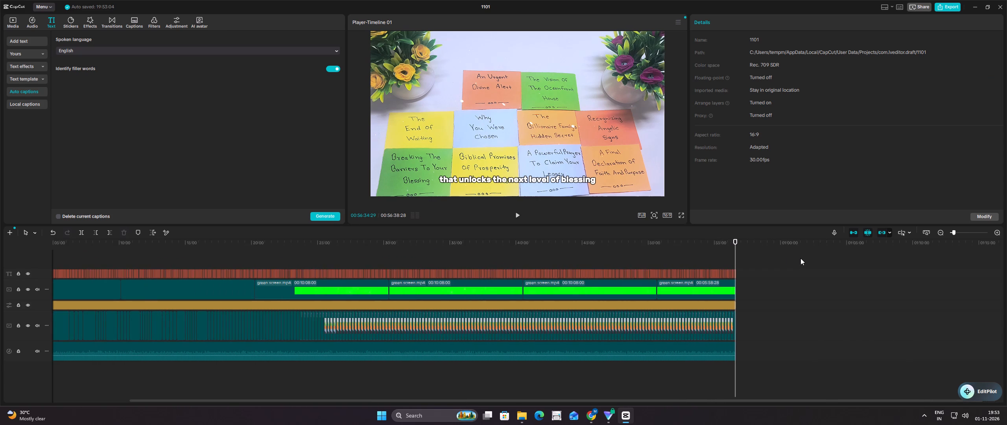
left_click(80, 259)
left_click_drag(79, 259, 58, 254)
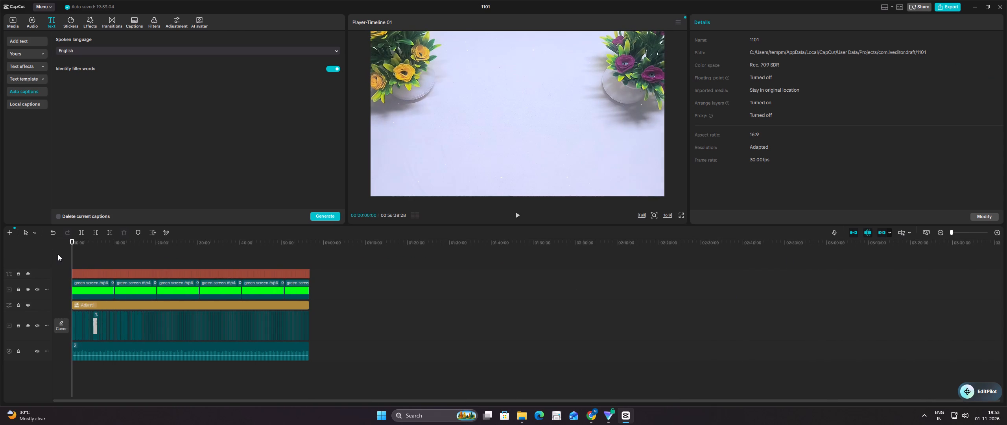
left_click_drag(58, 254, 326, 277)
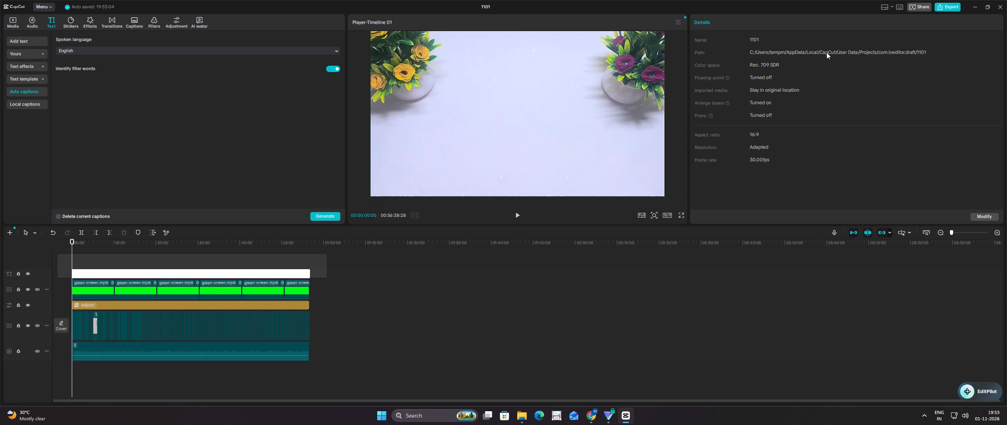
left_click(767, 22)
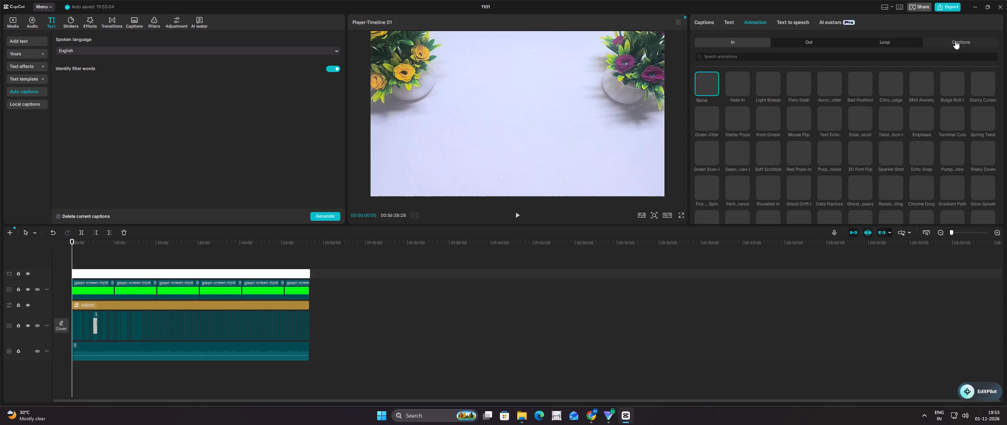
left_click(955, 41)
left_click(752, 61)
left_click(790, 79)
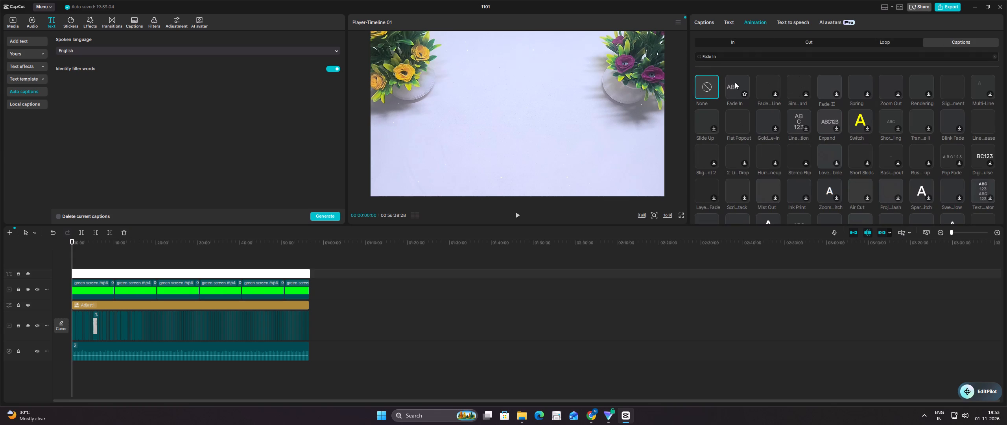
left_click(735, 82)
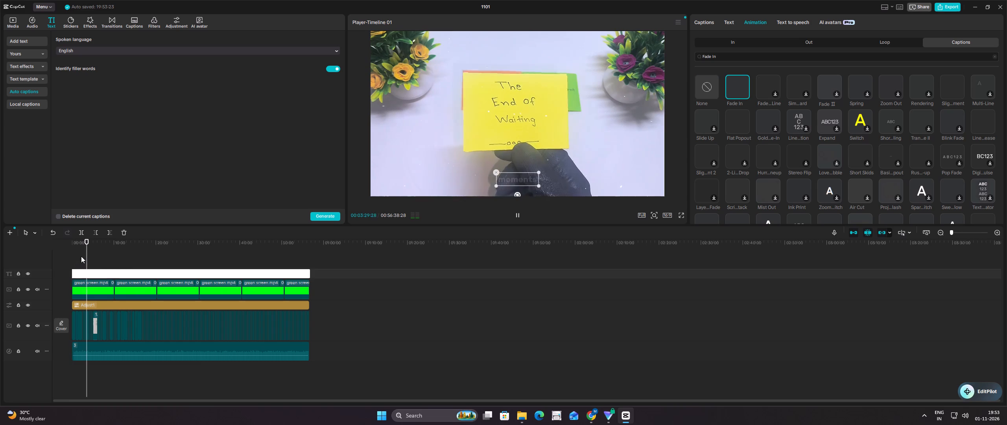
Add a black background to all main captions with 14% opacity and 12% rounded corners.
left_click(81, 255)
left_click_drag(81, 255, 63, 254)
left_click(518, 213)
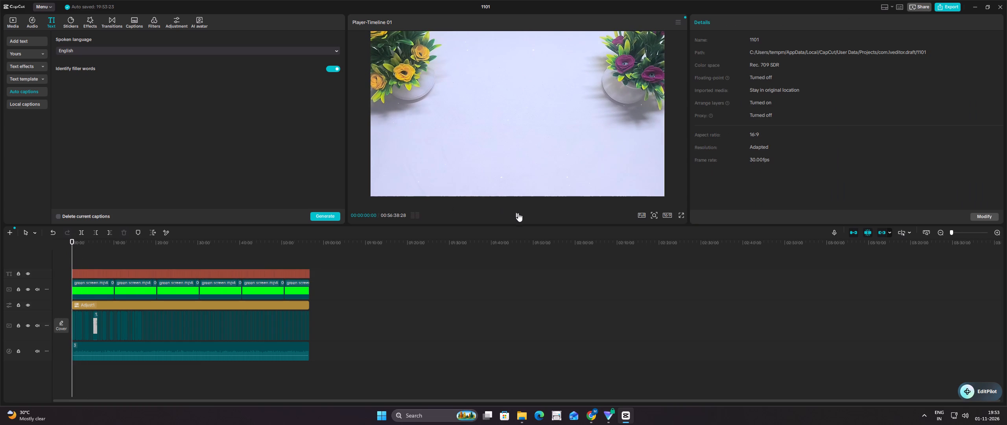
left_click(519, 215)
left_click(497, 181)
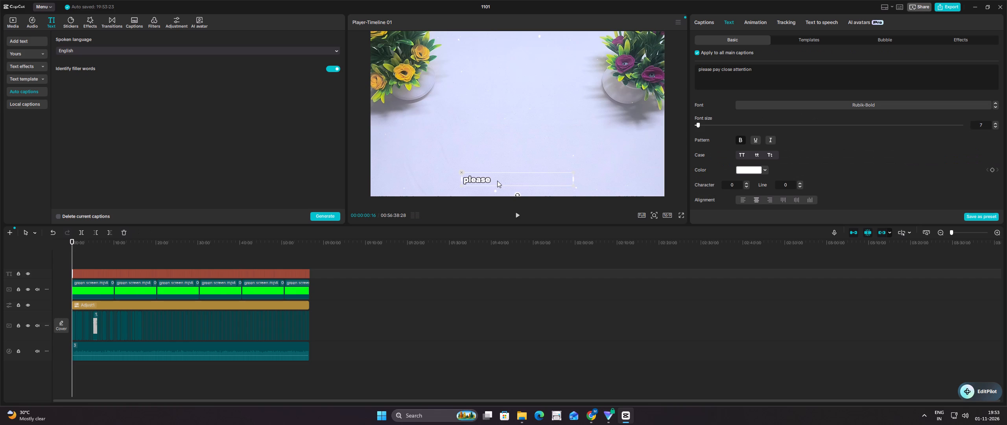
scroll(802, 160, "down", 10)
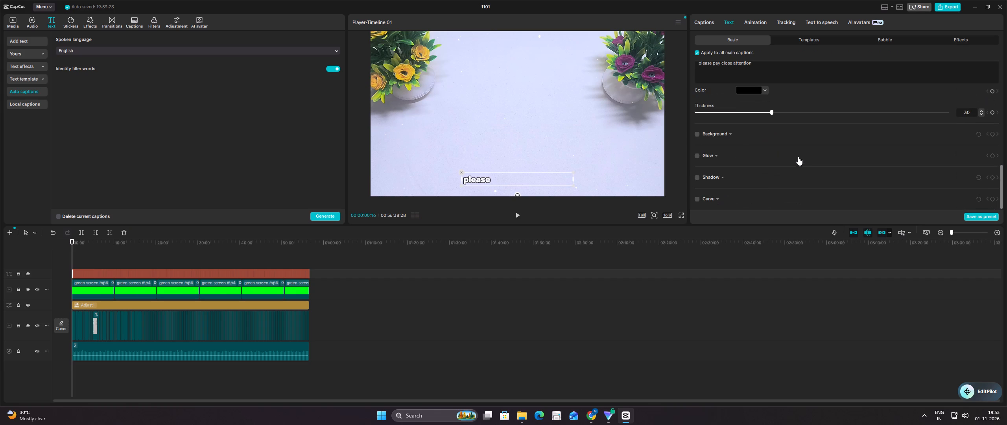
left_click(698, 134)
scroll(774, 140, "down", 1)
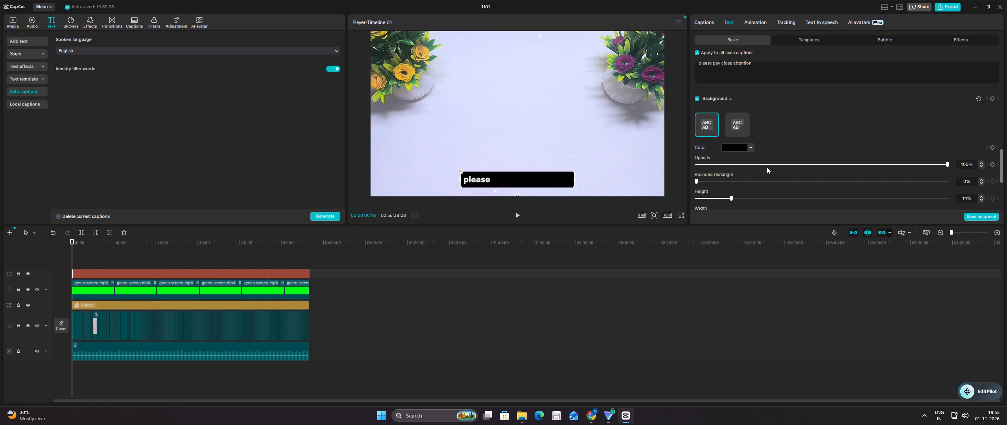
left_click_drag(752, 164, 731, 164)
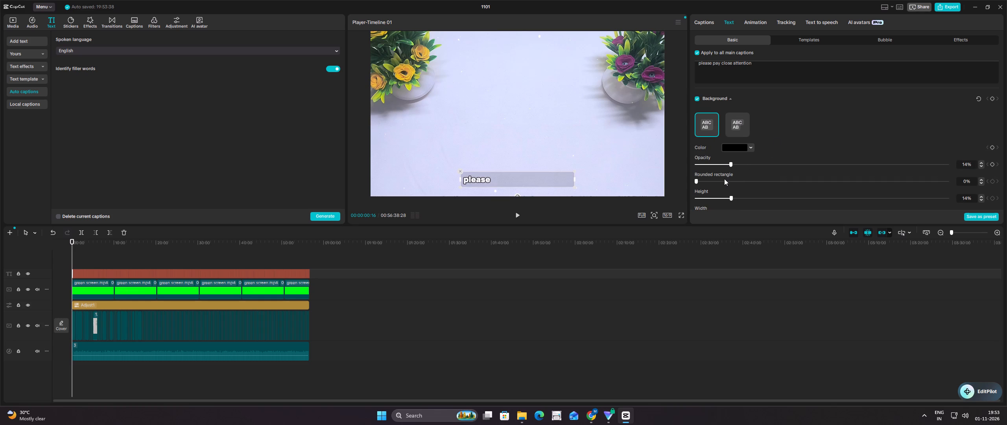
left_click(724, 179)
Play the video from the start and check the styled captions at several points along the timeline.
left_click(518, 216)
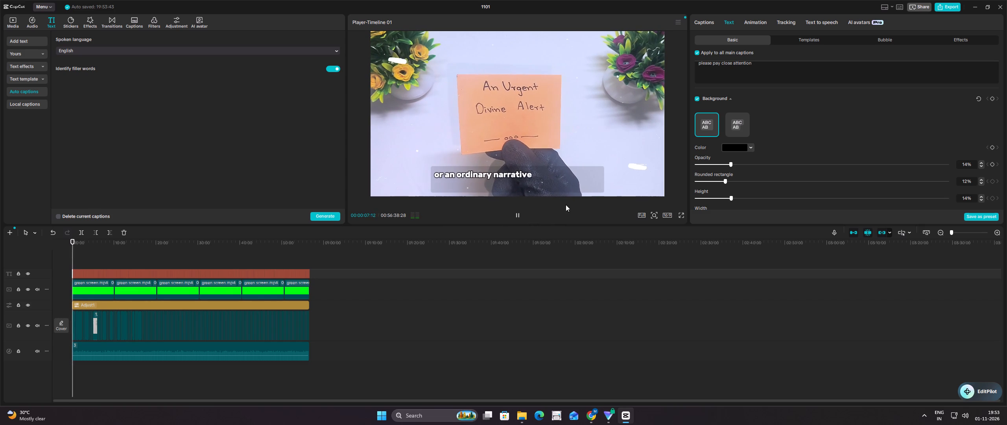
left_click(89, 258)
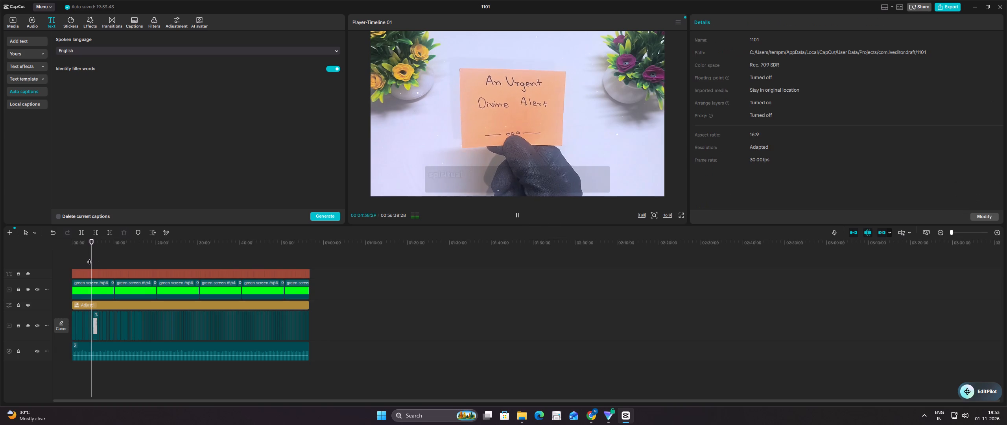
scroll(94, 257, "up", 8, "ctrl")
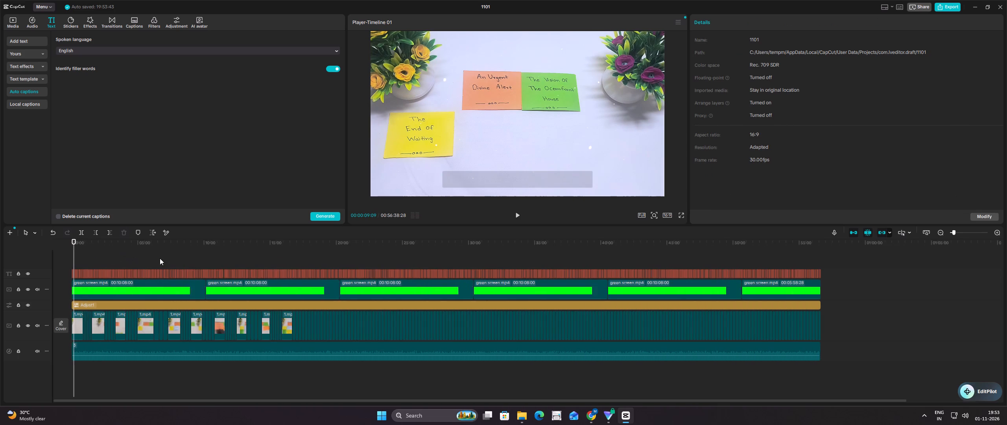
left_click(281, 260)
left_click_drag(282, 260, 299, 260)
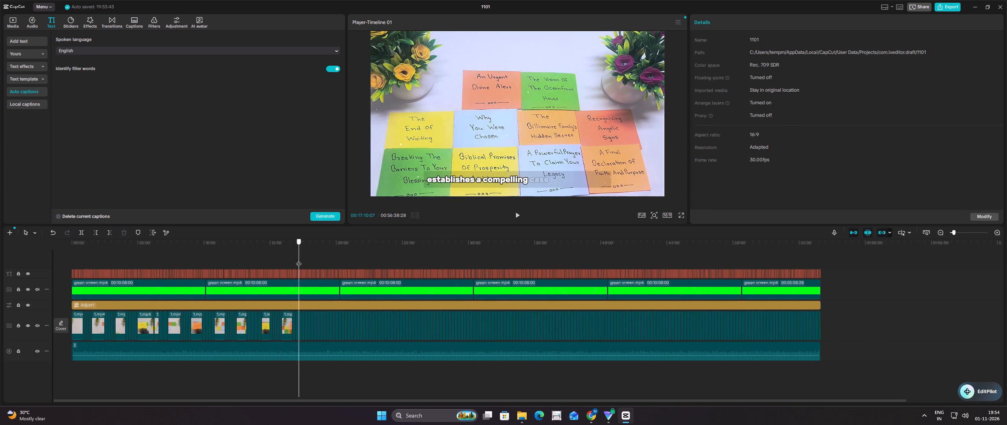
Import the WhatsApp Video MP4 from the god says 1111 channel no 7 folder and place it above the captions at about 00:05:28.
left_click_drag(299, 260, 146, 248)
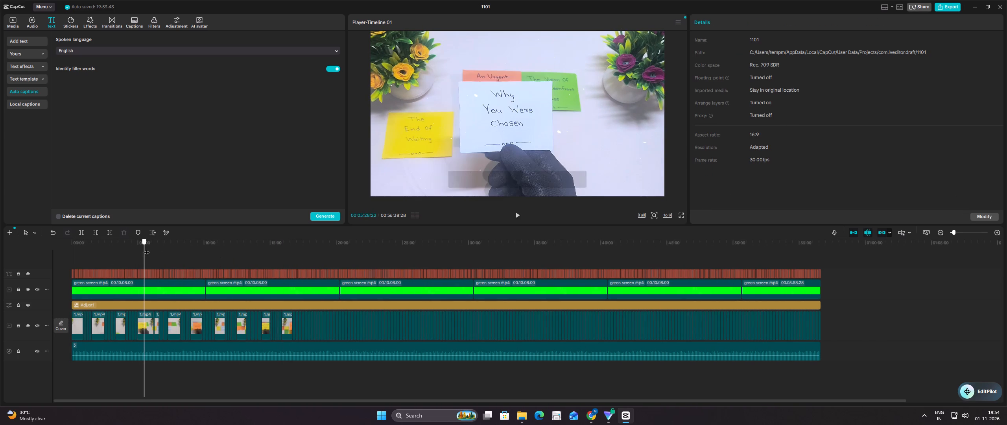
left_click(20, 27)
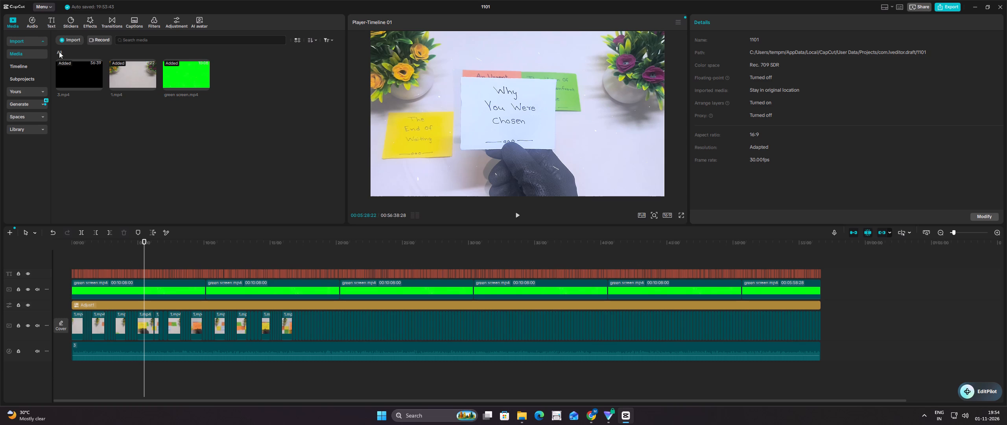
left_click(67, 44)
left_click(82, 54)
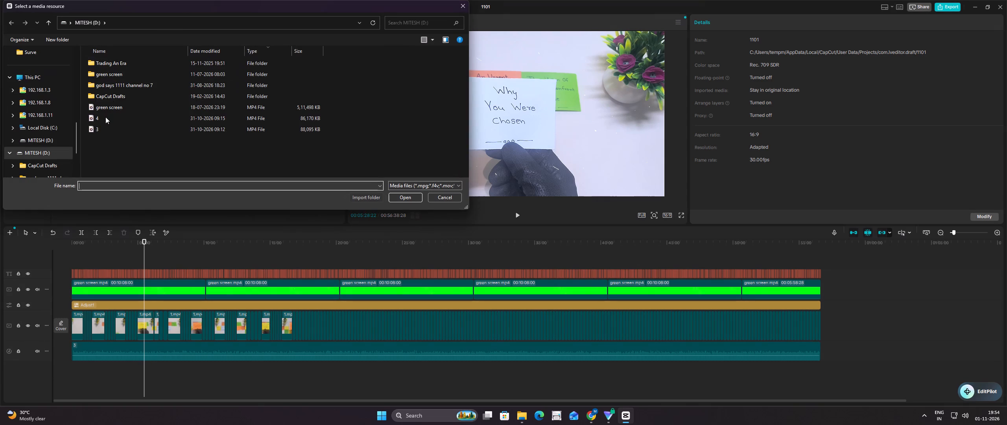
double_click(132, 87)
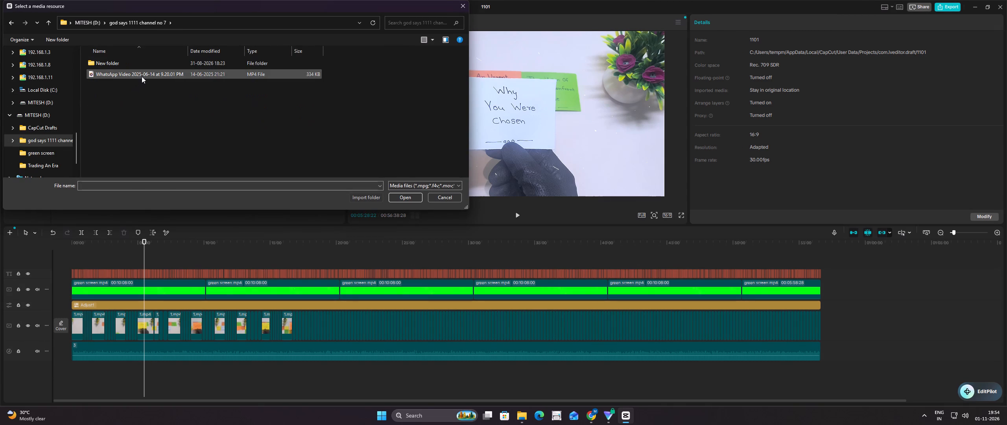
double_click(143, 75)
left_click(142, 135)
left_click_drag(230, 73, 147, 245)
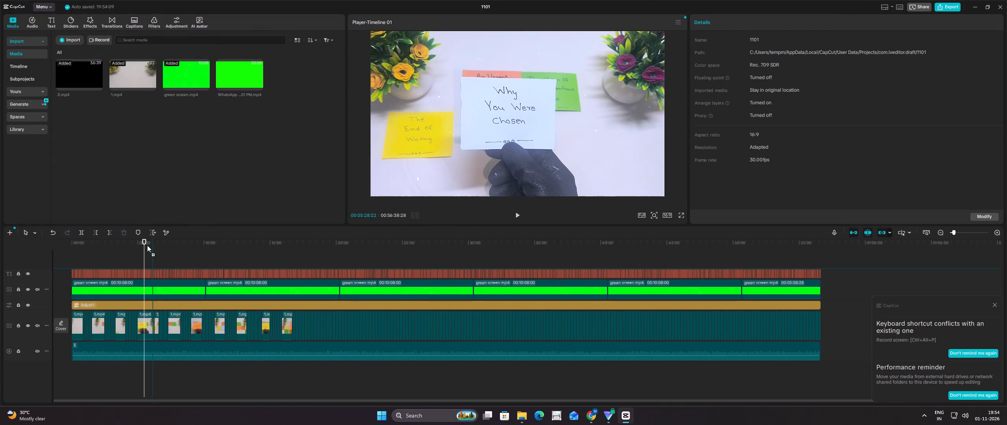
left_click_drag(147, 245, 142, 251)
Scale the green-background subscribe clip down to 21% and place it over the right side of the picture.
scroll(169, 255, "up", 10, "ctrl")
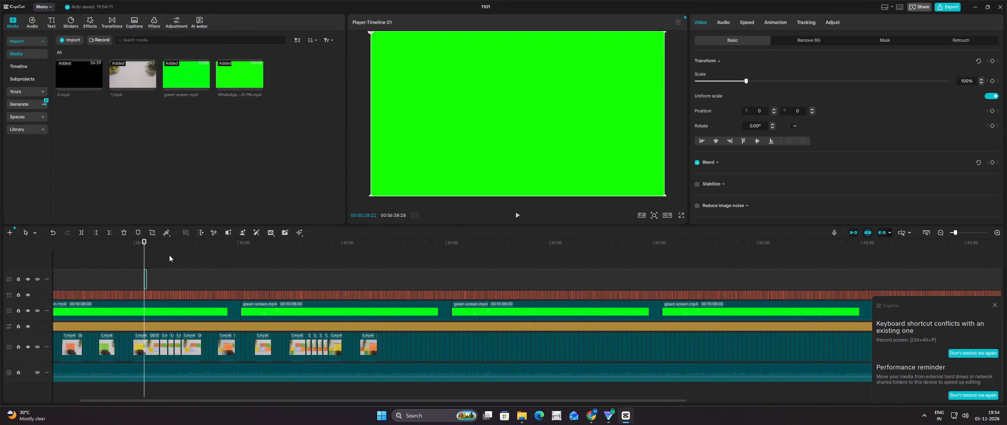
scroll(169, 255, "up", 11, "ctrl")
left_click(148, 259)
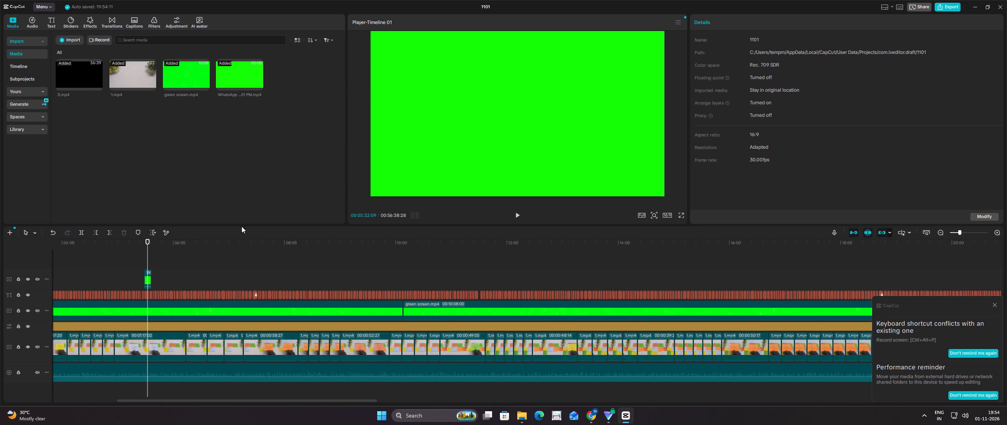
left_click(618, 137)
left_click_drag(662, 196, 496, 95)
left_click_drag(505, 102, 560, 100)
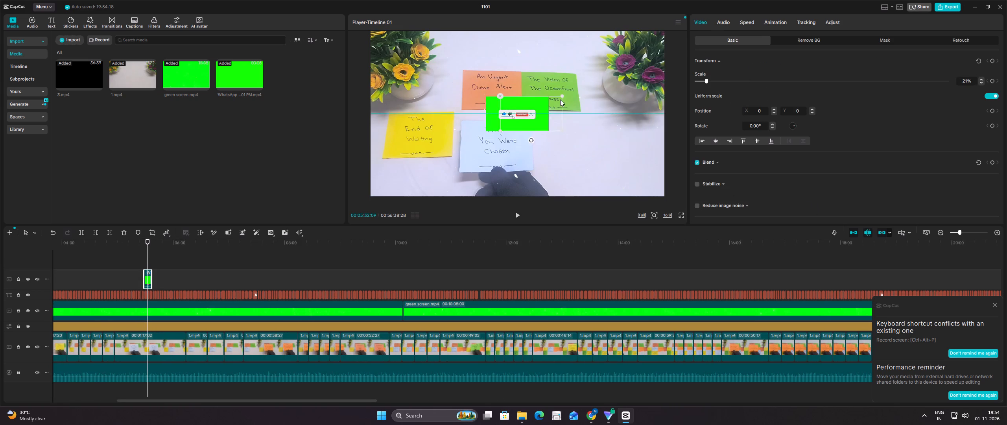
left_click_drag(560, 100, 596, 92)
Lower the subscribe clip's audio volume to the minimum.
left_click(727, 26)
left_click_drag(714, 80, 681, 82)
Remove the subscribe clip's green background with Chroma key, sampling the green and setting intensity 42 and shadow 0.
left_click(705, 22)
left_click(788, 42)
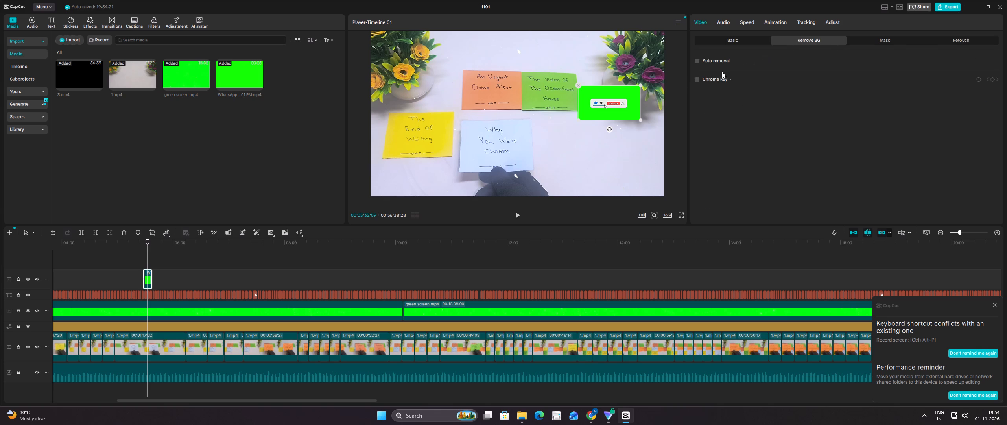
left_click(698, 79)
left_click(630, 93)
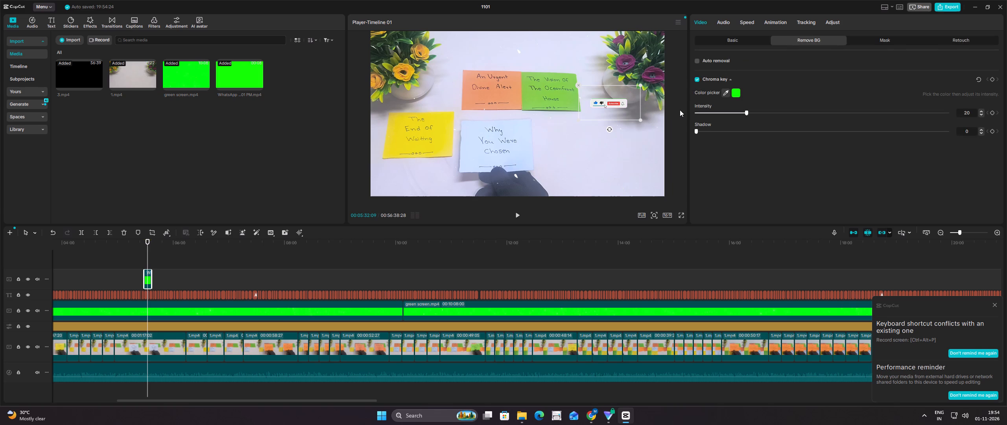
left_click_drag(750, 113, 812, 118)
left_click_drag(812, 118, 802, 118)
left_click_drag(717, 129, 730, 130)
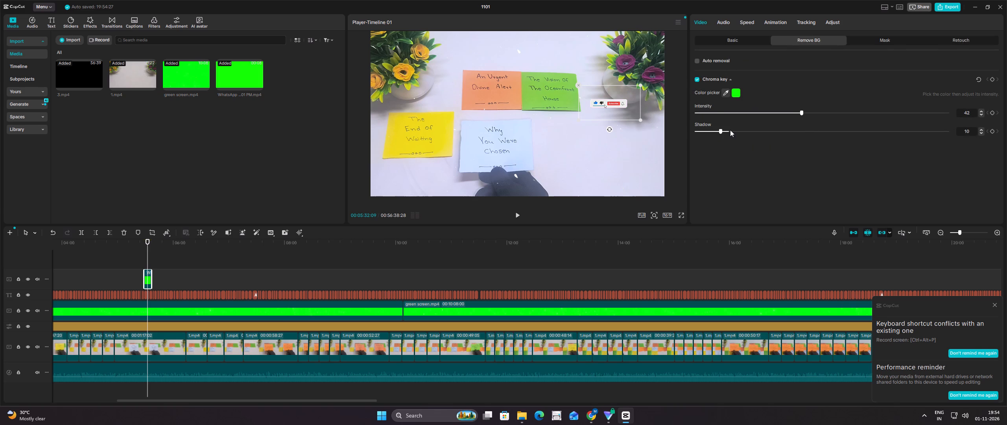
left_click_drag(730, 130, 695, 131)
left_click_drag(695, 131, 688, 131)
Shrink the subscribe overlay slightly and move it into the upper-right corner of the video frame.
left_click_drag(640, 119, 634, 118)
left_click_drag(623, 105, 655, 44)
Set the subscribe overlay's chroma key intensity to 35 and play the clip to check it.
left_click_drag(803, 110, 791, 111)
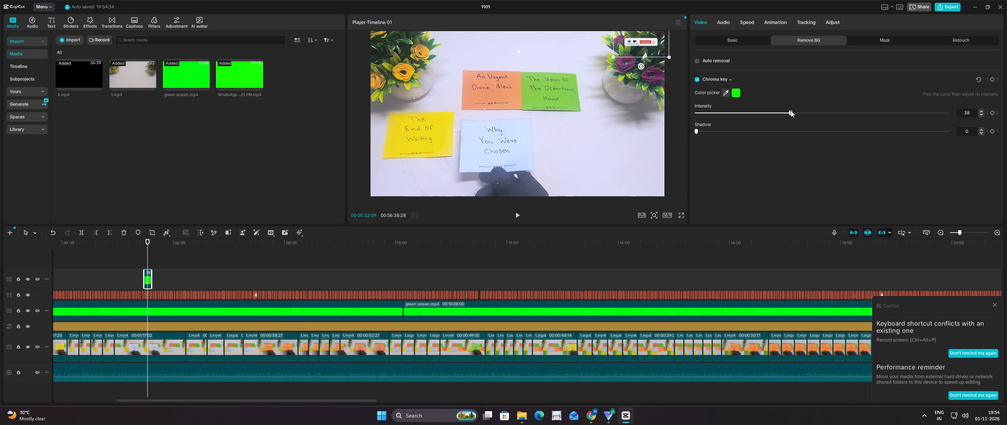
left_click_drag(791, 111, 784, 116)
left_click(519, 213)
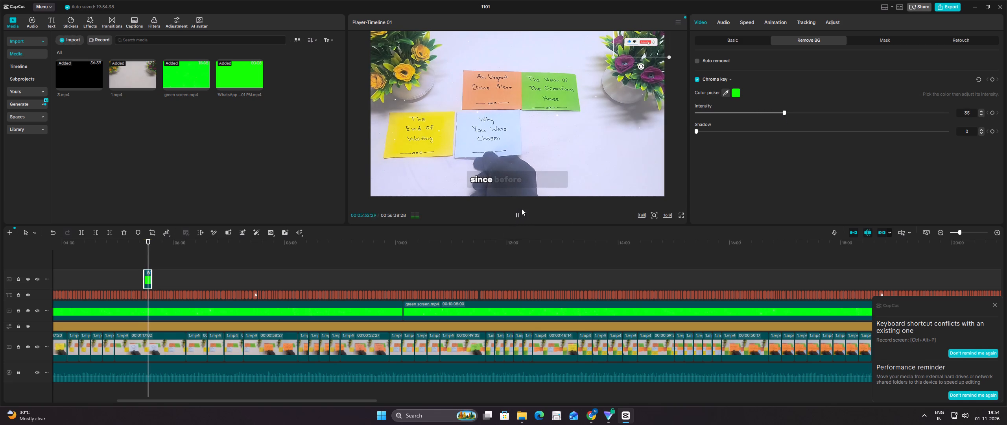
Copy the finished subscribe overlay and paste it on the same track around the middle of the video, at about 00:27:37.
right_click(148, 277)
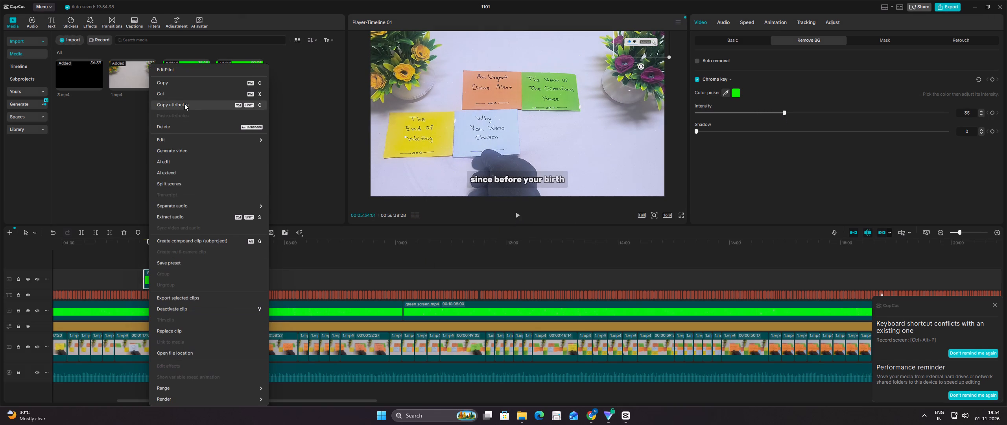
left_click(194, 84)
scroll(349, 273, "down", 2, "ctrl")
scroll(349, 273, "up", 1, "ctrl")
scroll(349, 273, "down", 9, "ctrl")
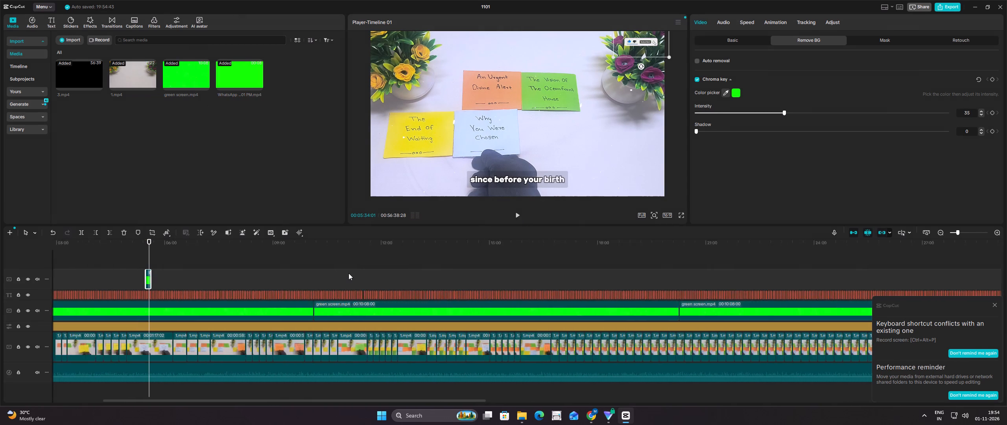
scroll(349, 273, "down", 10, "ctrl")
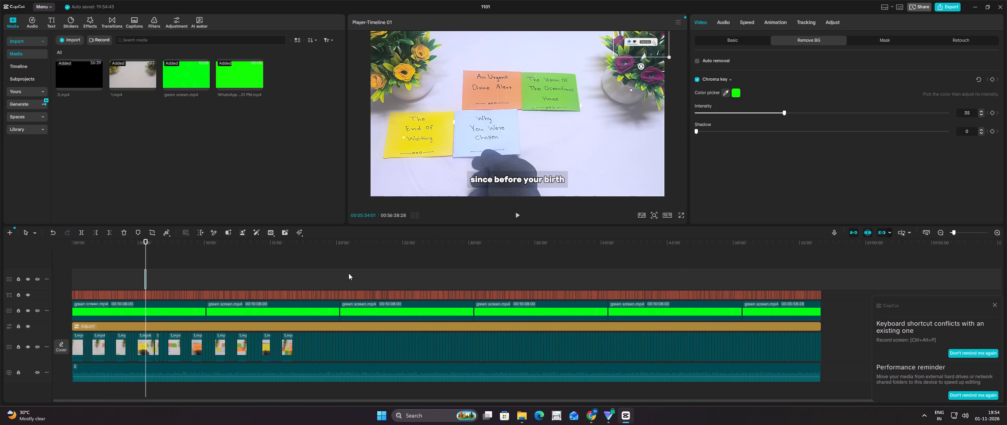
left_click(444, 276)
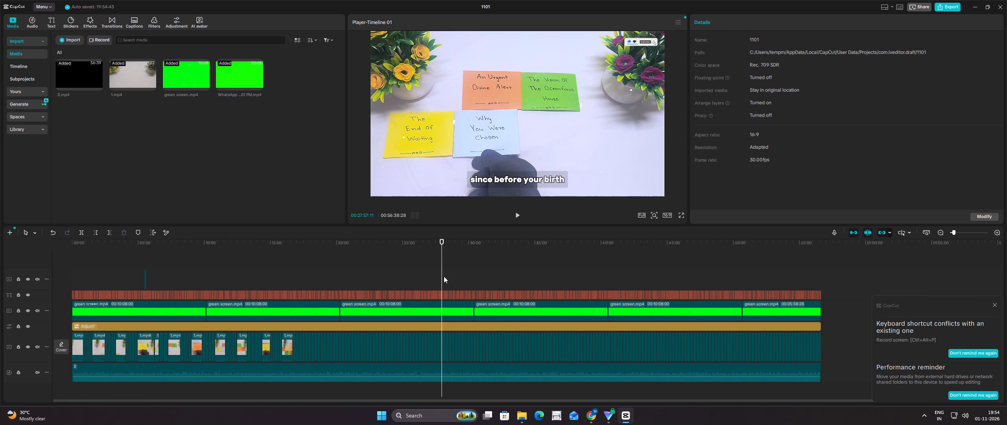
left_click(436, 277)
right_click(436, 277)
left_click(463, 317)
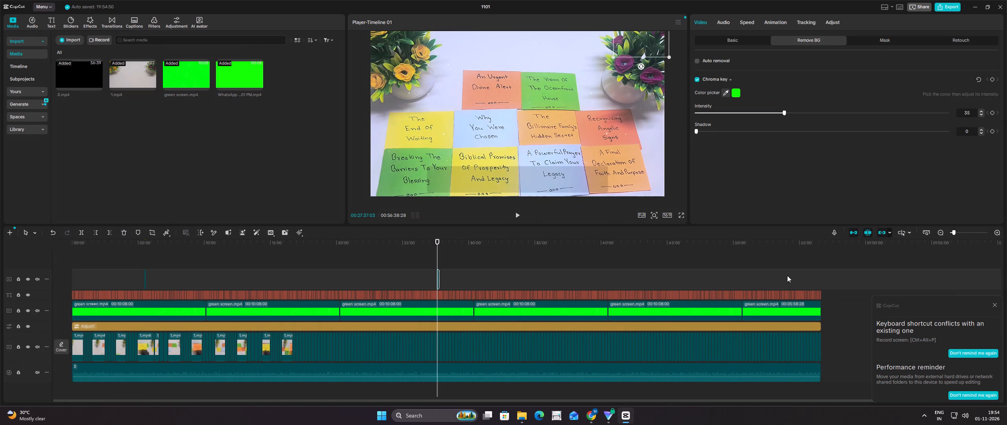
Paste another copy of the subscribe overlay near the video's end, at about 00:55:32, and play it to check.
left_click(807, 279)
right_click(807, 279)
left_click(828, 327)
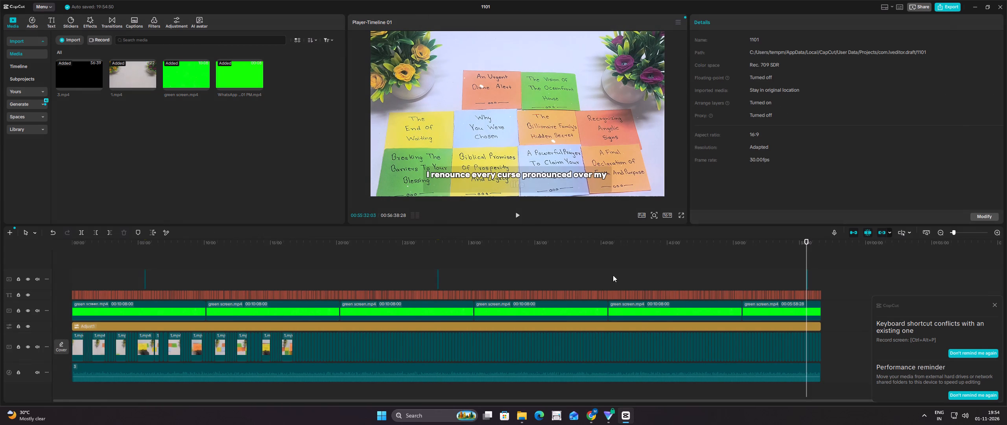
left_click(516, 214)
left_click(997, 304)
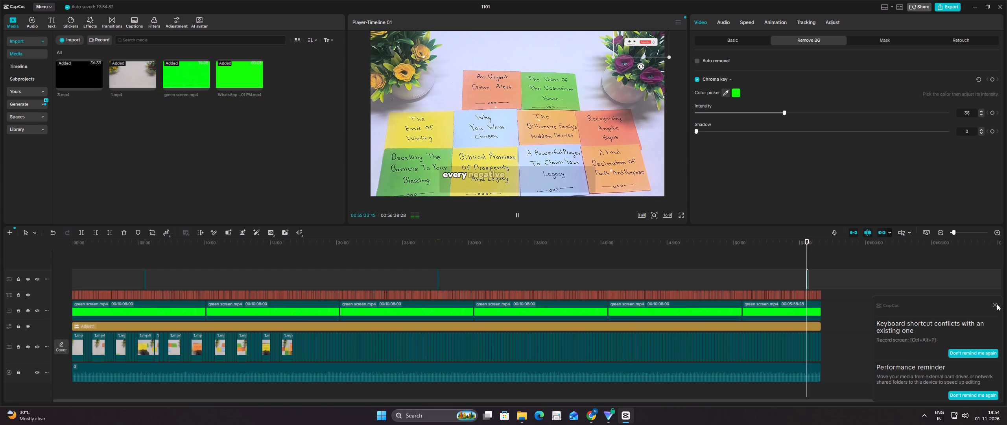
left_click(996, 305)
left_click(559, 268)
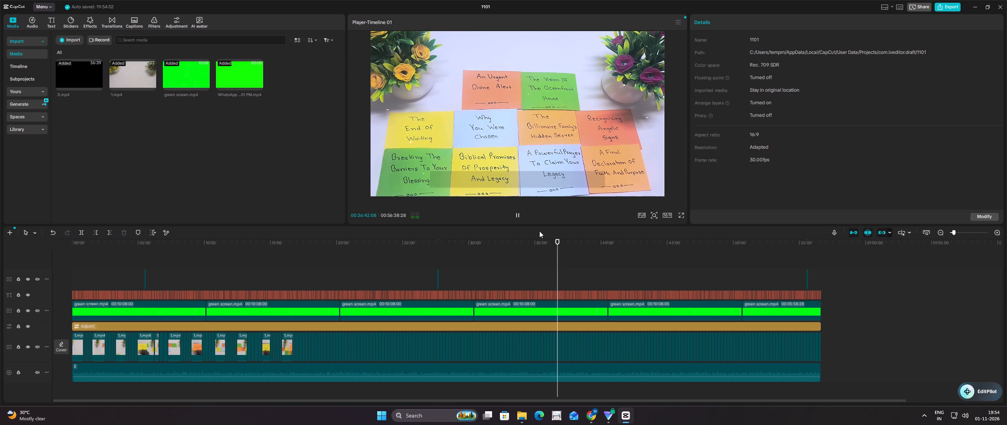
left_click(517, 213)
left_click(517, 214)
Export project 1101 as a 1080P HEVC mp4 at 30fps to the D: drive and return to the home screen.
left_click(945, 9)
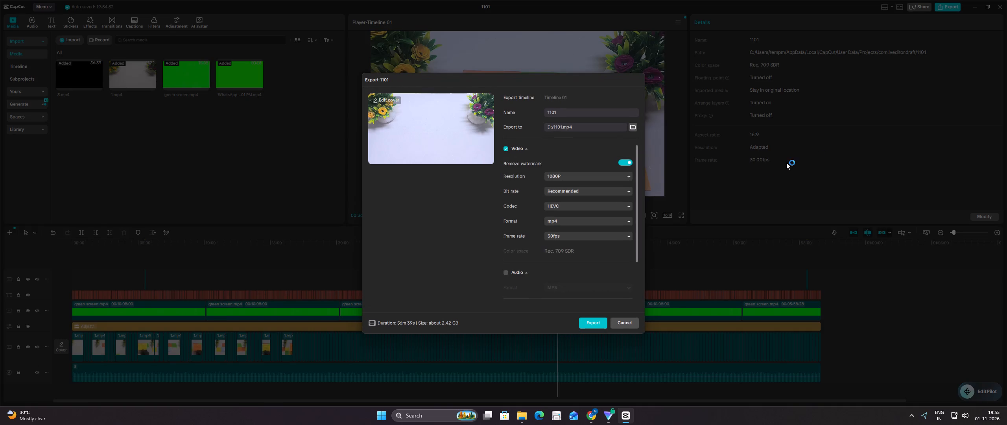
left_click(630, 127)
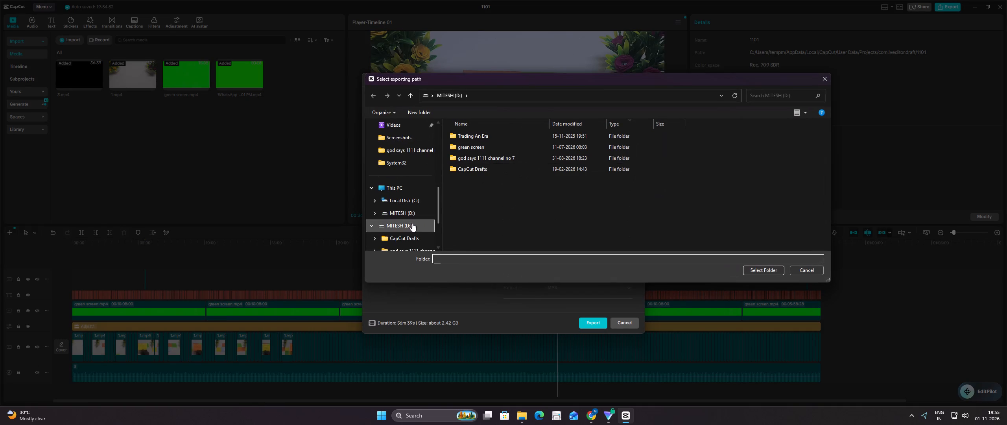
left_click(412, 223)
left_click(751, 267)
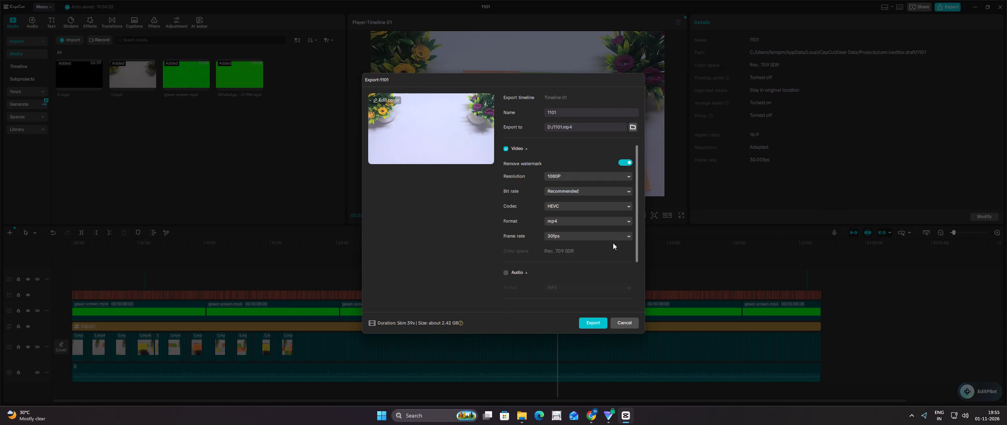
left_click(596, 324)
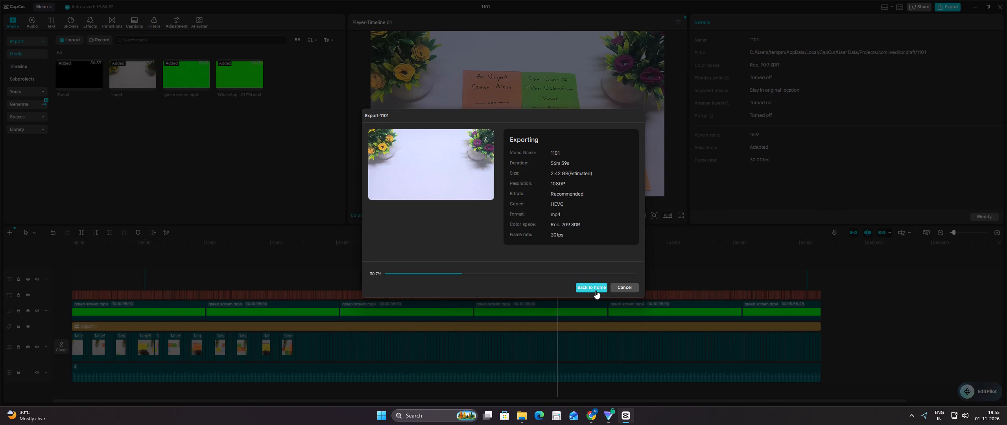
left_click(596, 290)
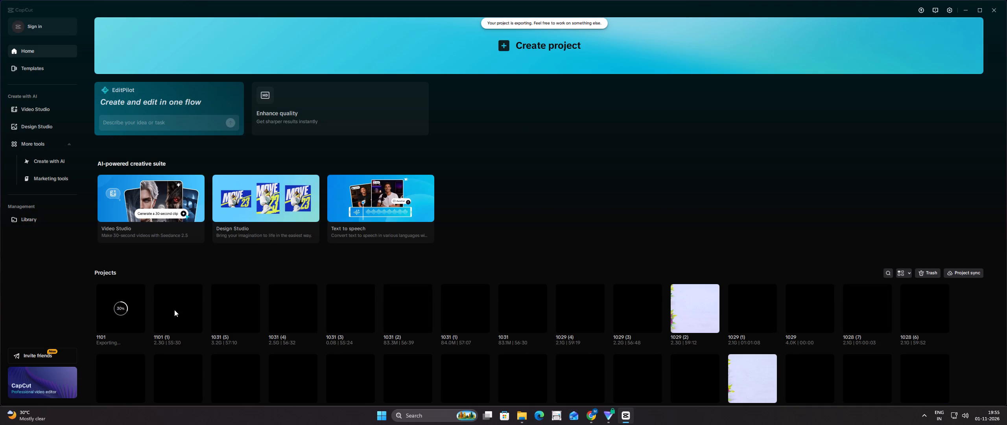
Open project 1101 (1).
left_click(174, 310)
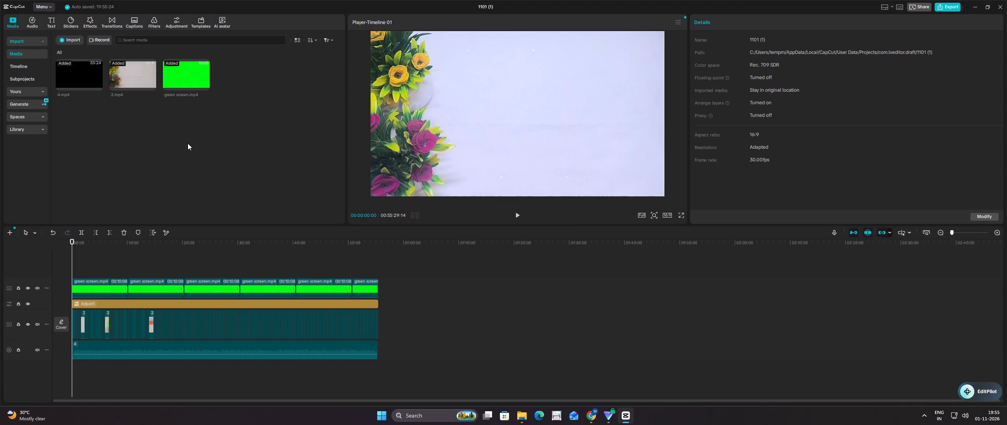
Generate English auto captions for project 1101 (1) with filler word identification on.
left_click(53, 20)
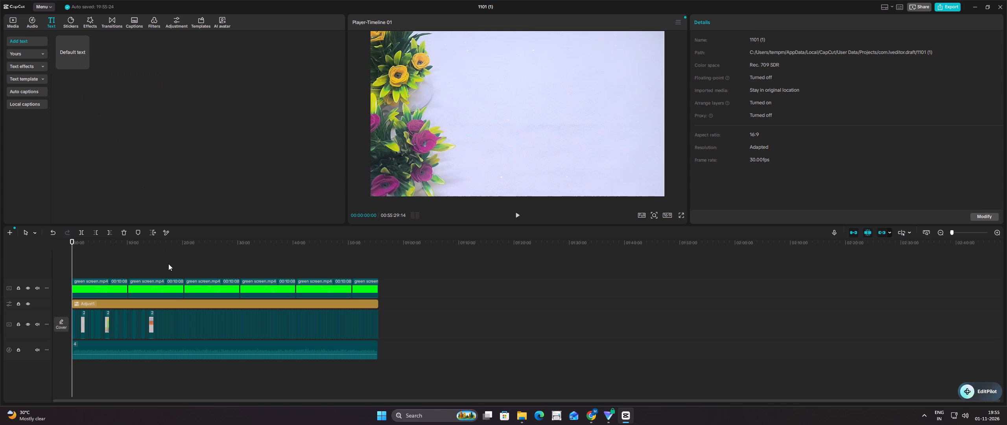
scroll(168, 264, "up", 3)
scroll(168, 264, "up", 6, "ctrl")
scroll(168, 264, "up", 5)
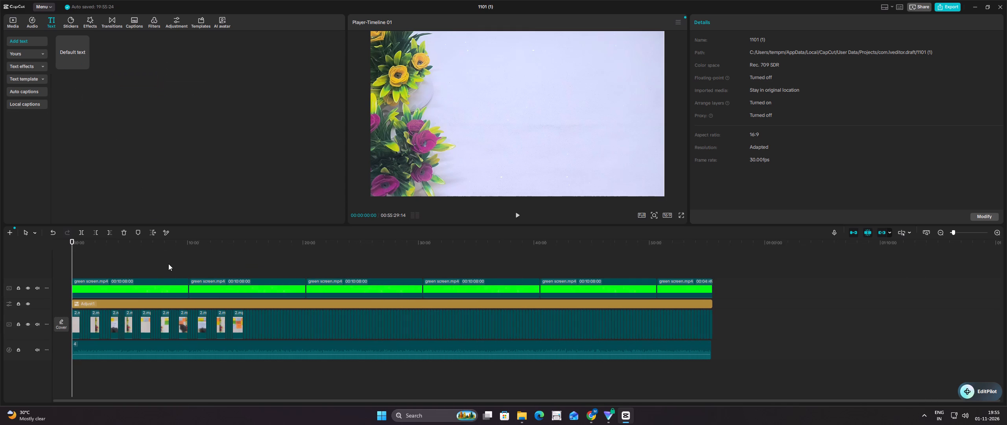
scroll(168, 264, "up", 6, "ctrl")
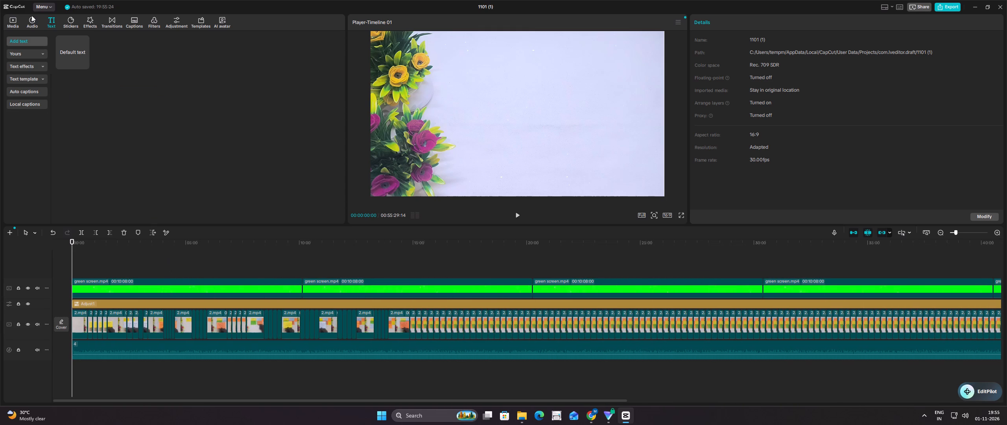
left_click(37, 88)
left_click(328, 218)
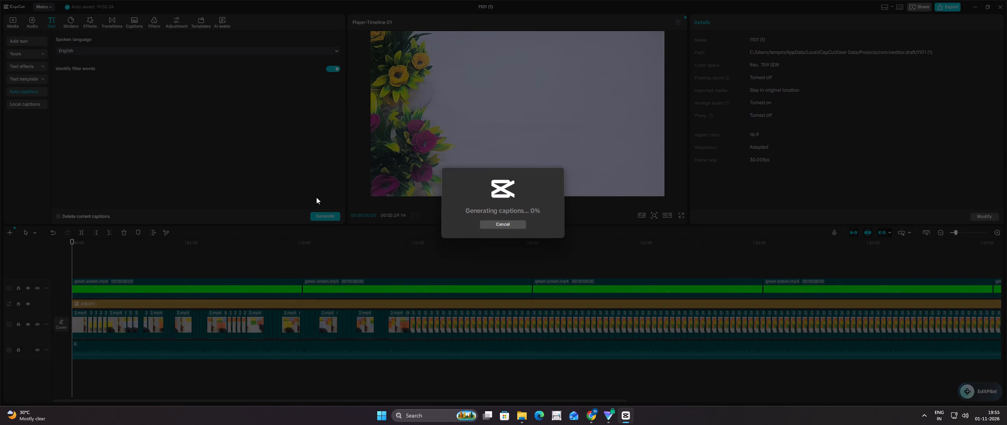
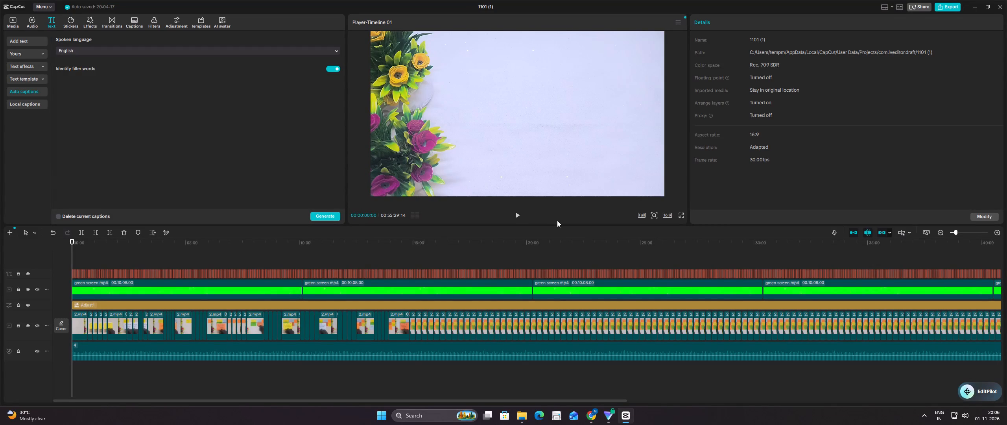
Play the opening briefly, then shrink the "dearly beloved child" caption and place it lower, centred near the frame's bottom edge.
left_click(516, 214)
left_click(515, 219)
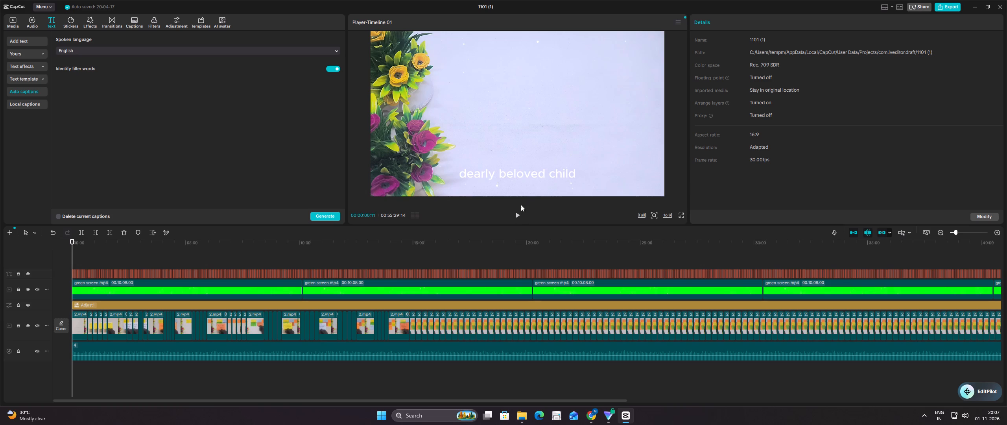
left_click(530, 182)
left_click_drag(576, 182, 564, 178)
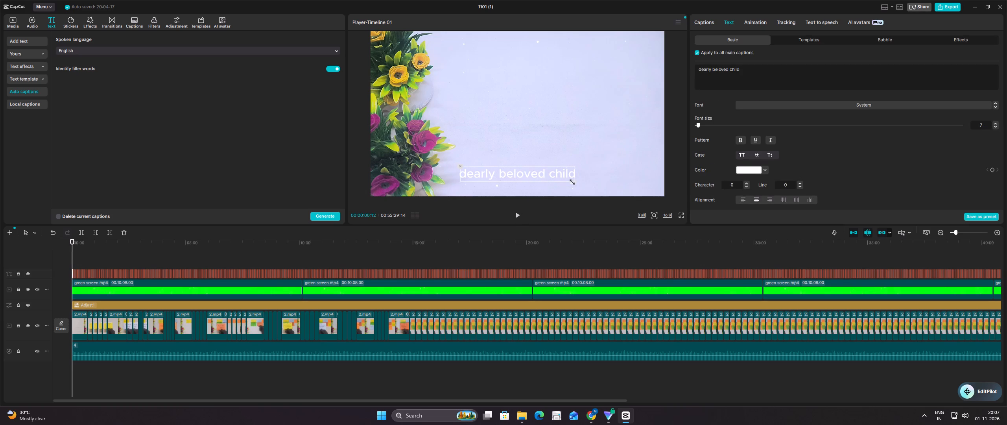
left_click_drag(564, 178, 547, 177)
left_click_drag(578, 181, 555, 180)
left_click_drag(548, 176, 566, 180)
left_click_drag(567, 180, 550, 182)
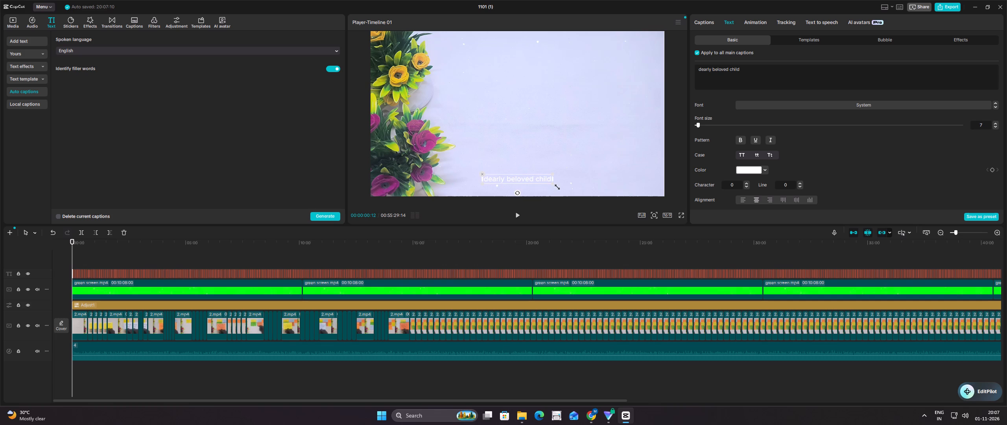
left_click_drag(553, 186, 561, 187)
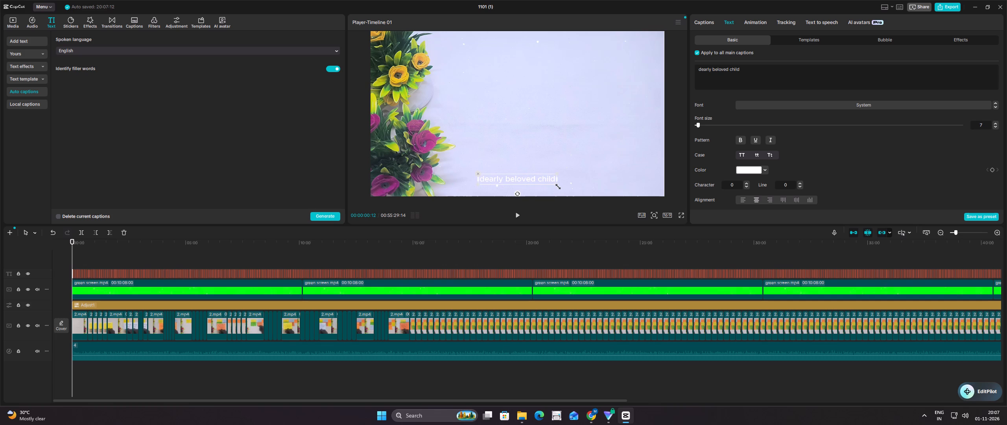
left_click_drag(556, 185, 563, 187)
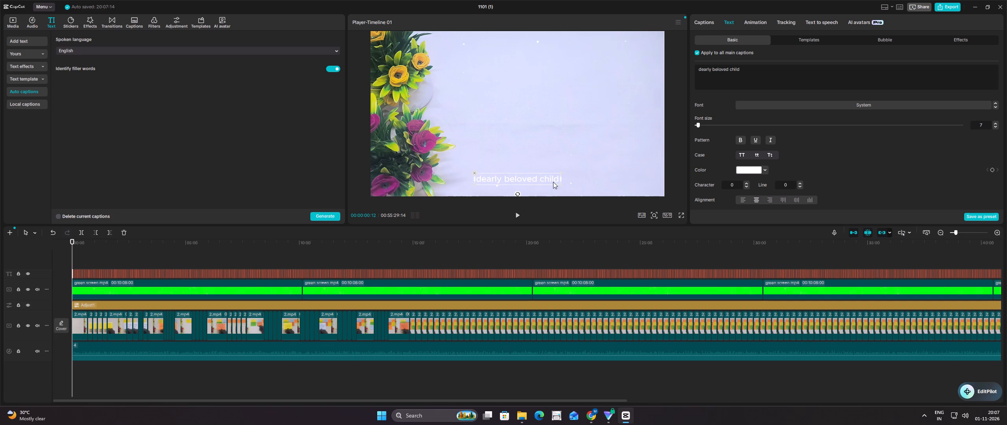
left_click(560, 185)
Style all main captions in bold Rubik-Bold with the white-text, black-outline preset.
left_click(796, 105)
left_click(768, 157)
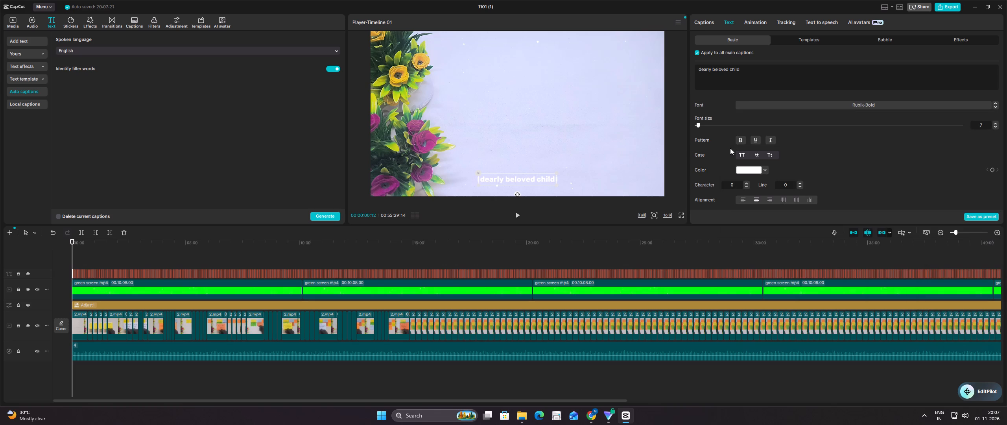
left_click(741, 143)
scroll(797, 147, "down", 2)
left_click(727, 166)
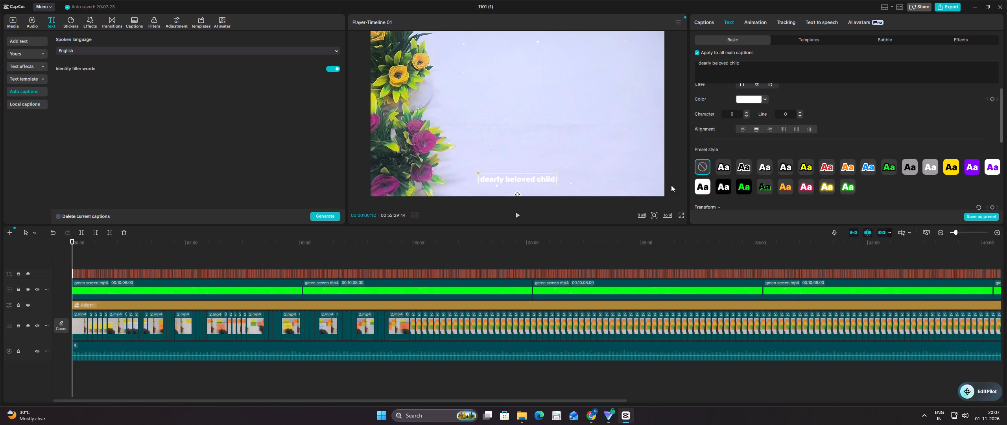
Play the captions near the video's end, at about 00:55:22, and slightly enlarge the "if you accept this prophetic vision" caption.
left_click(737, 262)
scroll(737, 262, "down", 7, "ctrl")
scroll(737, 262, "up", 1, "ctrl")
scroll(737, 262, "down", 7, "ctrl")
left_click(737, 262)
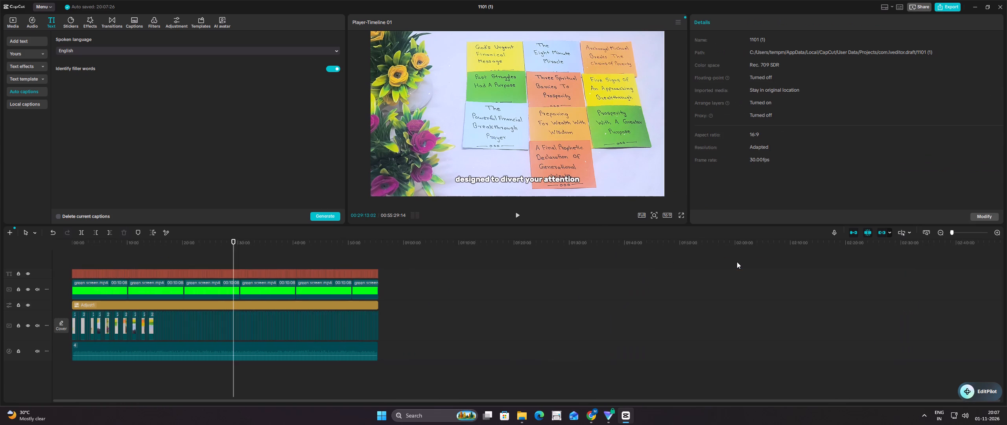
scroll(737, 262, "down", 1, "ctrl")
scroll(737, 262, "up", 9, "ctrl")
scroll(737, 262, "down", 1, "ctrl")
scroll(737, 262, "up", 12, "ctrl")
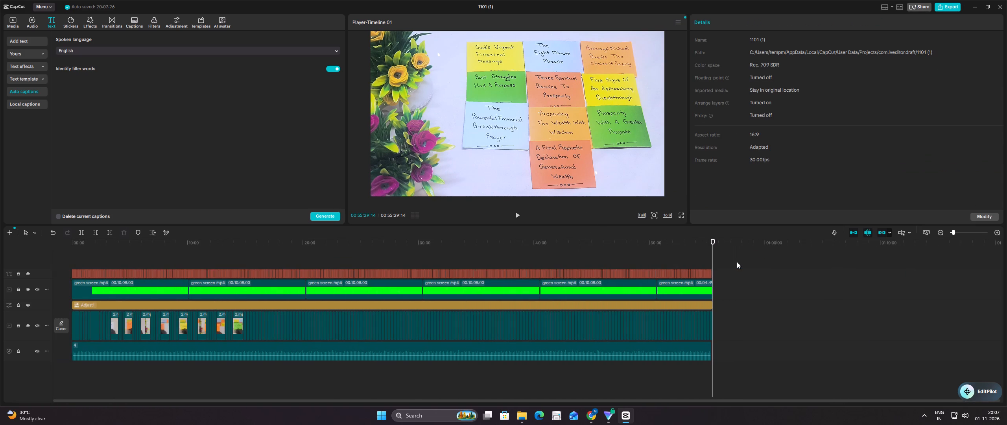
scroll(737, 262, "up", 20, "ctrl")
scroll(737, 262, "up", 8, "ctrl")
scroll(737, 262, "down", 1, "ctrl")
scroll(737, 262, "up", 6, "ctrl")
left_click(666, 256)
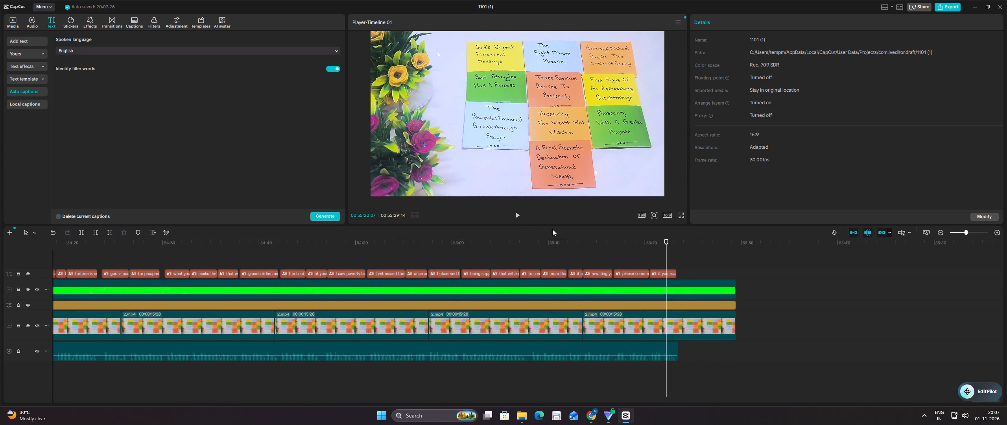
left_click(516, 213)
left_click(517, 213)
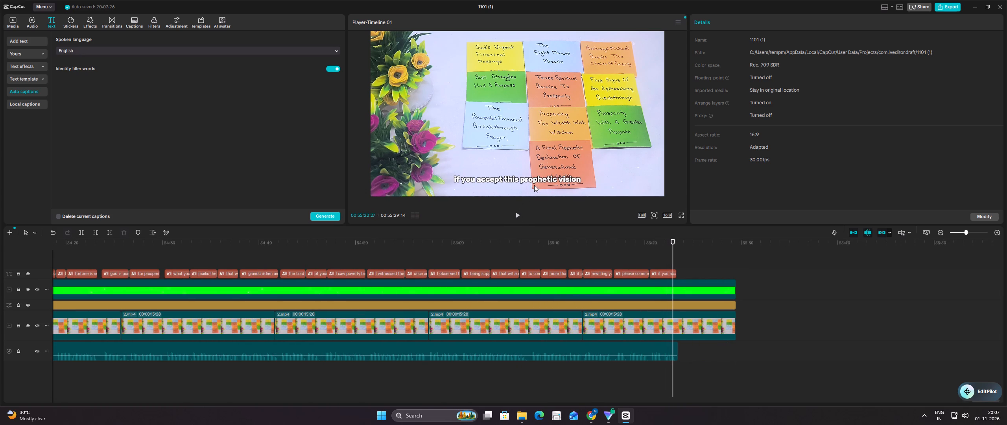
left_click(539, 181)
left_click_drag(580, 185, 586, 188)
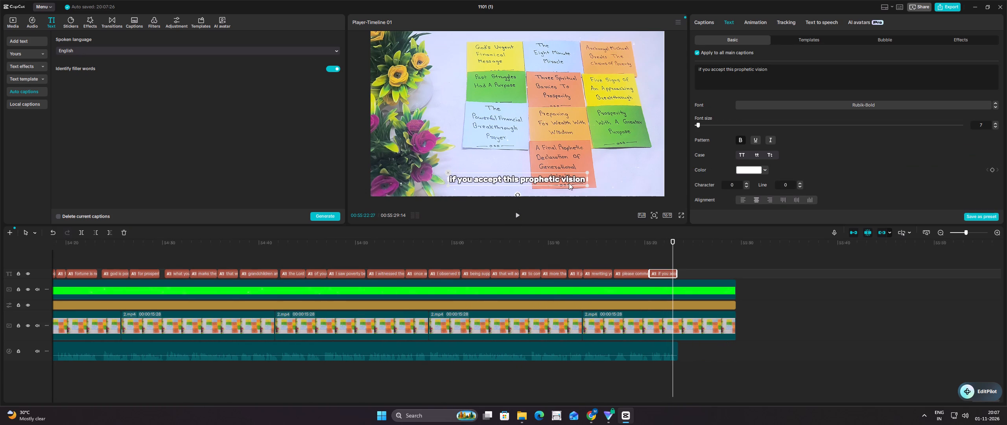
left_click(563, 181)
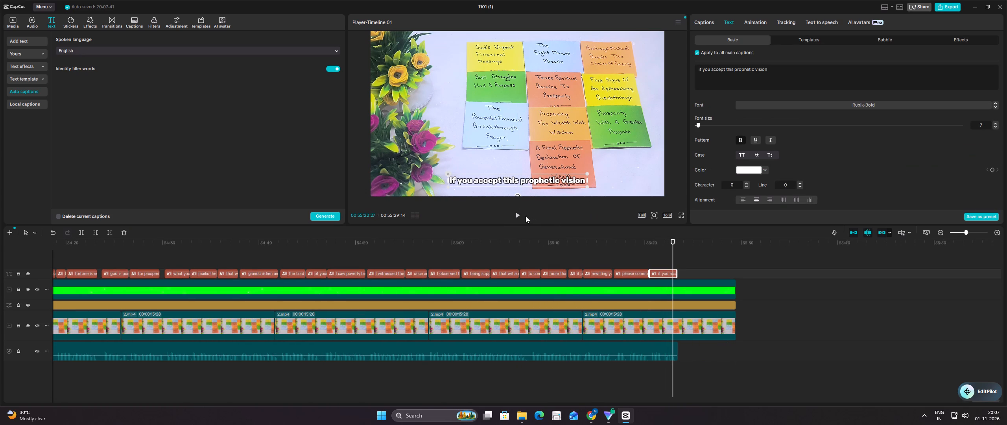
Play past the last caption and trim the ends of the green screen, adjustment and main video clips at 00:55:24:24.
left_click(517, 214)
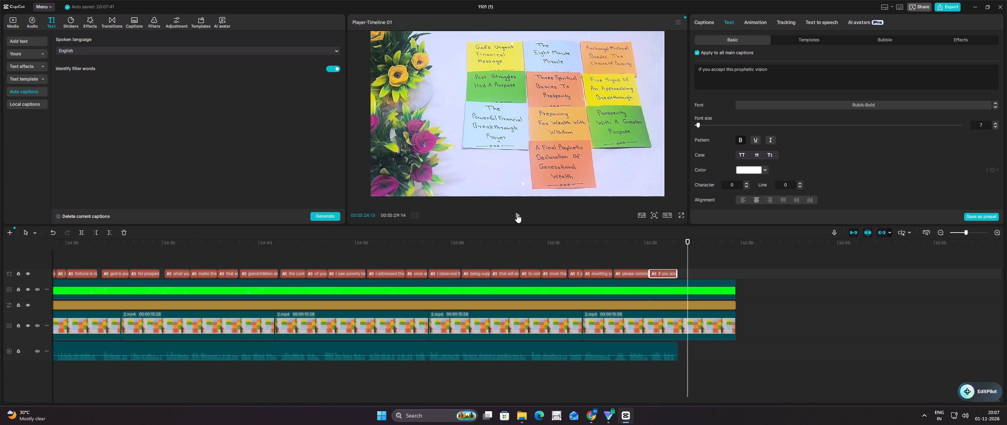
left_click(517, 214)
left_click_drag(703, 258, 724, 347)
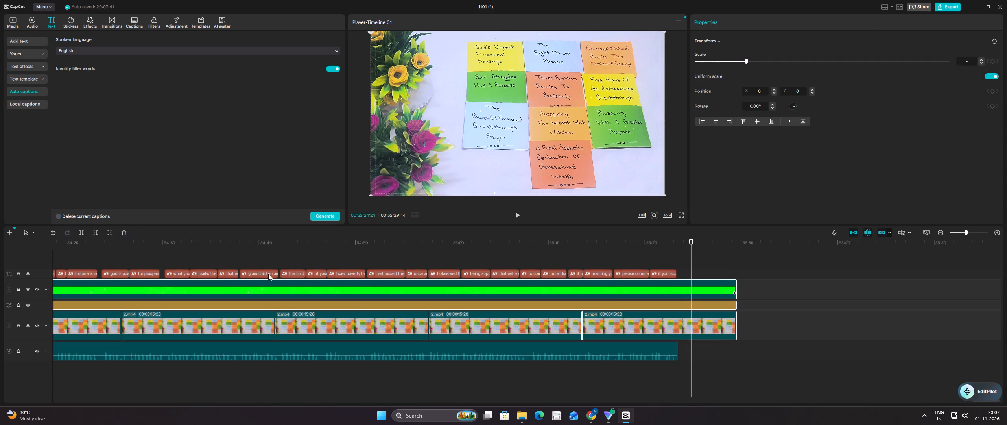
left_click(109, 234)
Select all captions on the timeline and apply the Fade In caption animation to them.
left_click(592, 248)
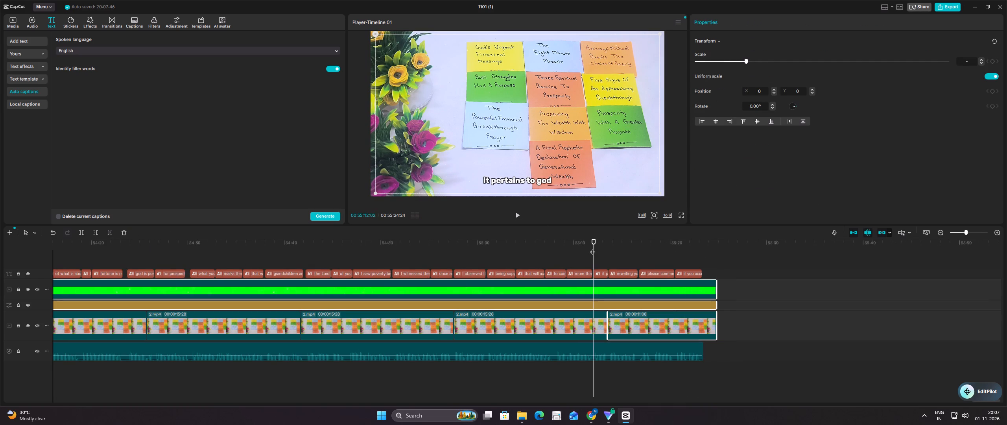
scroll(592, 249, "down", 5, "ctrl")
scroll(701, 267, "down", 18, "ctrl")
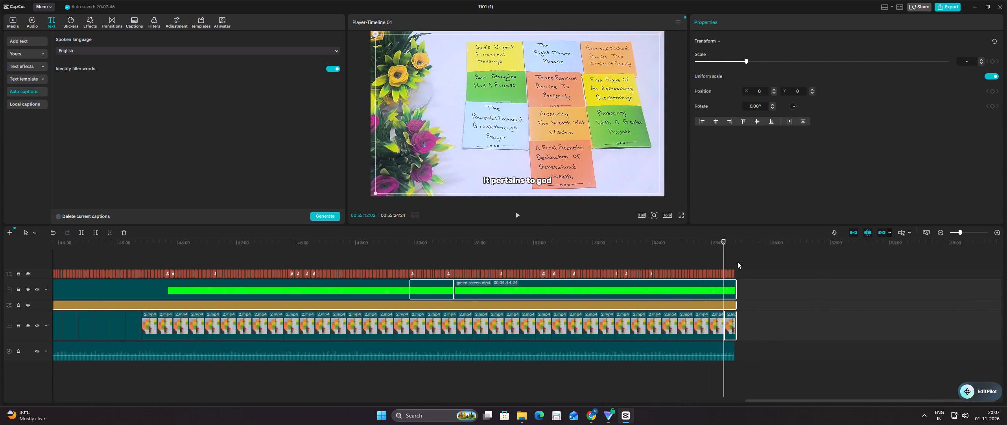
scroll(738, 262, "down", 20, "ctrl")
scroll(738, 262, "down", 7, "ctrl")
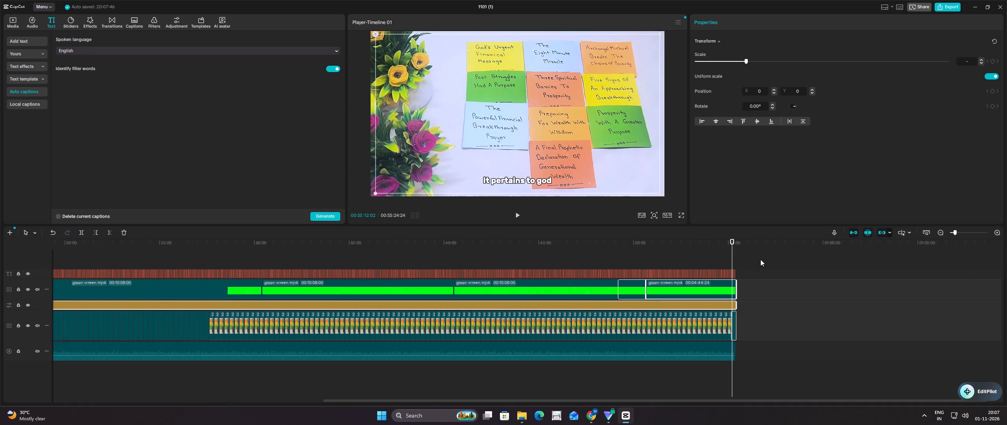
scroll(760, 259, "down", 1, "ctrl")
left_click(87, 259)
left_click_drag(87, 259, 64, 259)
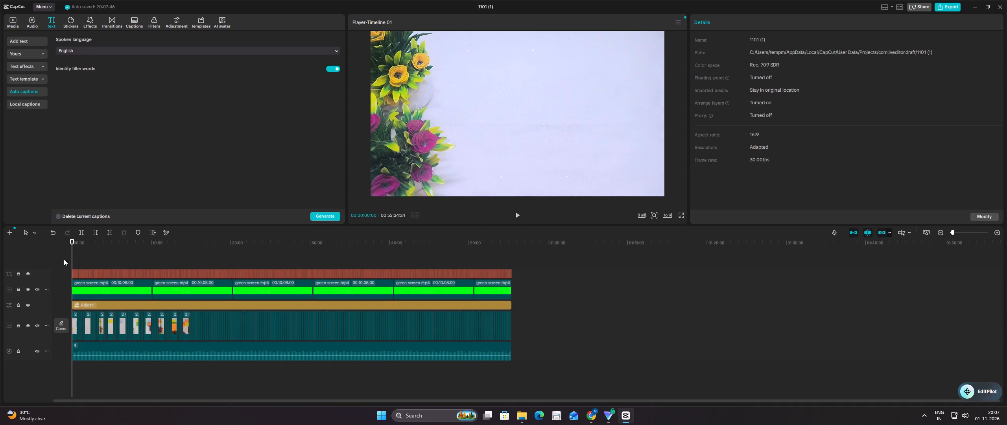
left_click_drag(63, 259, 524, 275)
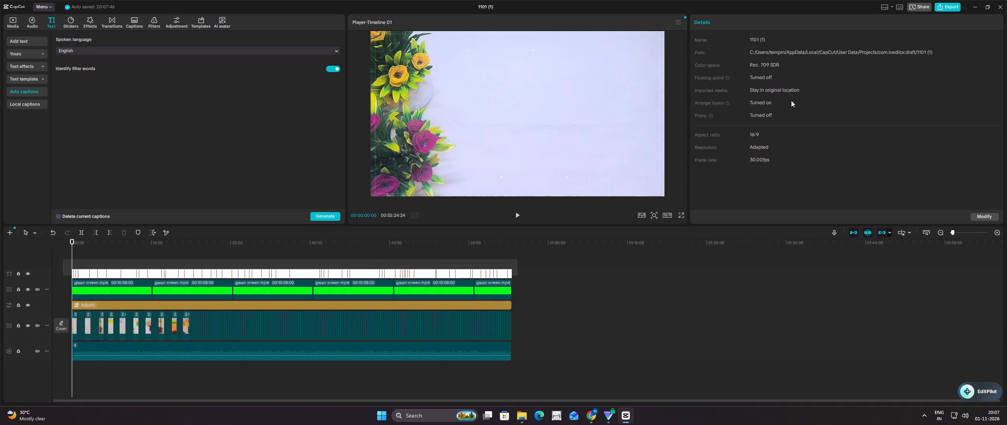
left_click(754, 25)
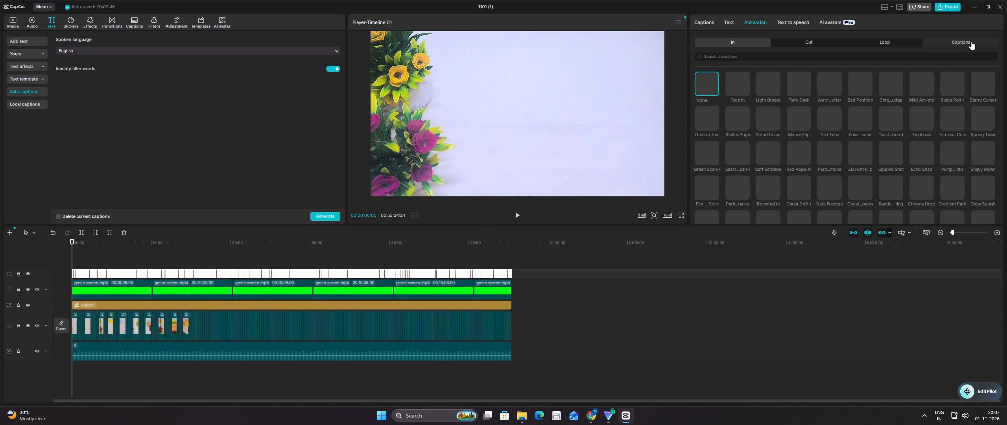
left_click(971, 41)
left_click(734, 55)
left_click(783, 79)
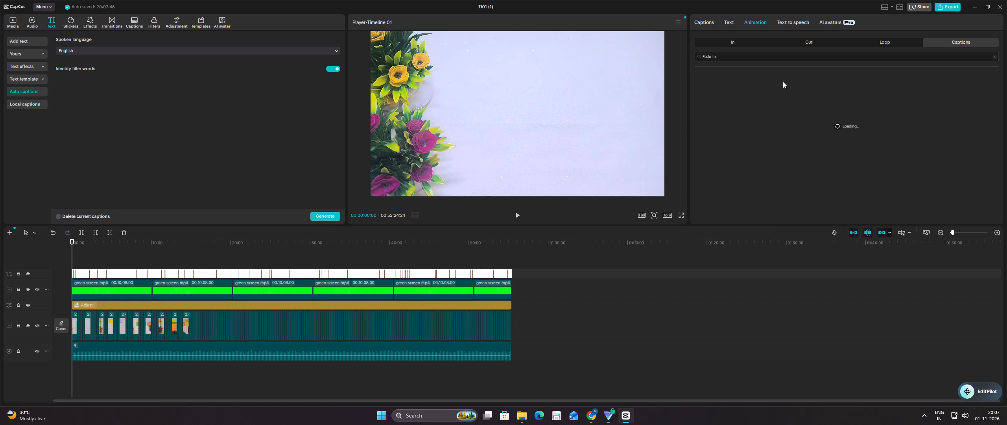
left_click(734, 87)
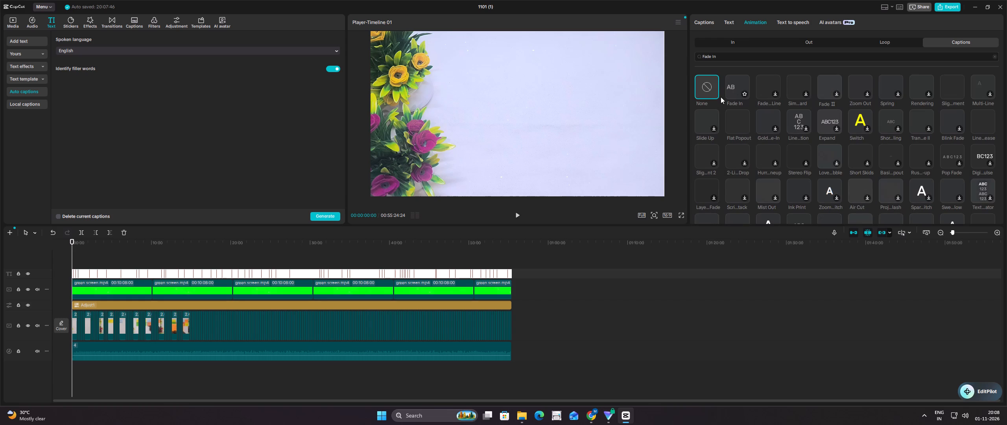
Play the animated captions from the start and fine-tune the first caption's size and position at the frame's bottom centre.
left_click(83, 257)
left_click_drag(83, 257, 60, 257)
left_click(519, 219)
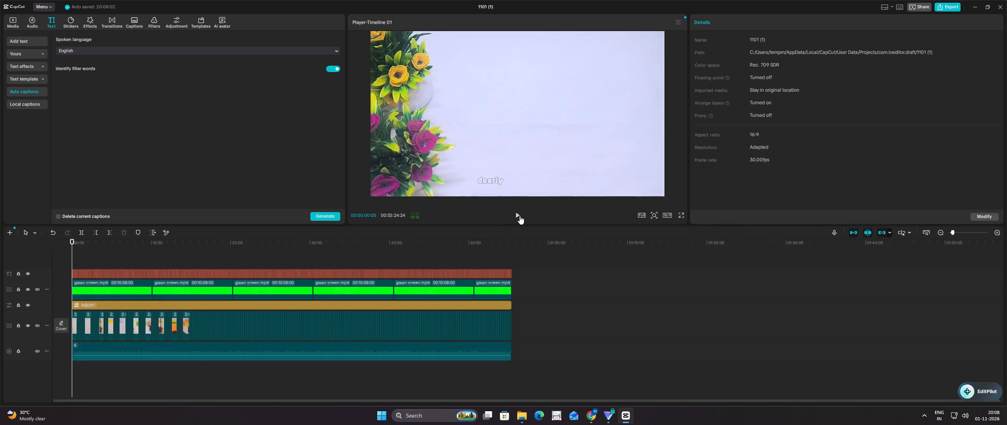
left_click(517, 215)
left_click(537, 176)
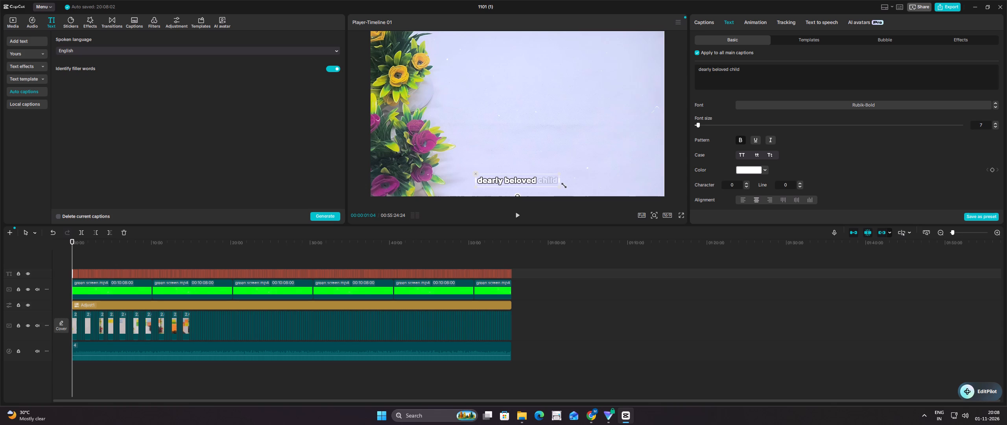
left_click(561, 187)
left_click(540, 182)
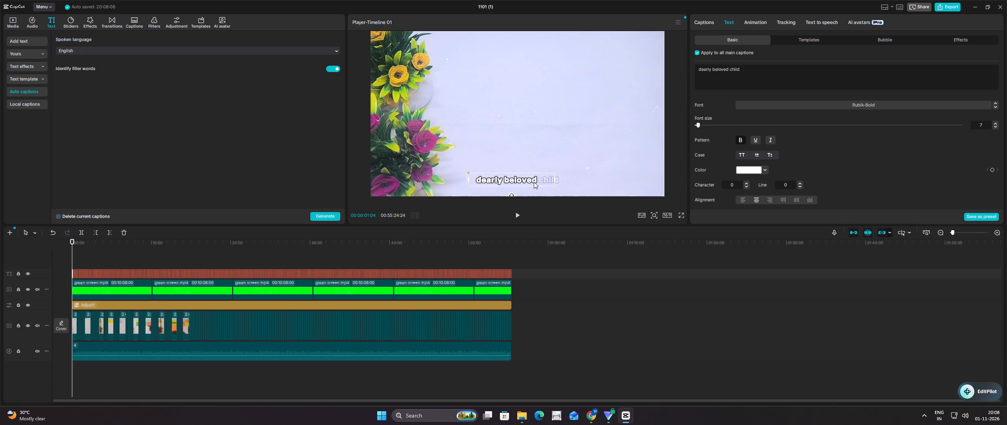
Add a black caption background with 18% opacity and 13% rounded corners, and play the opening to check it.
scroll(749, 166, "down", 11)
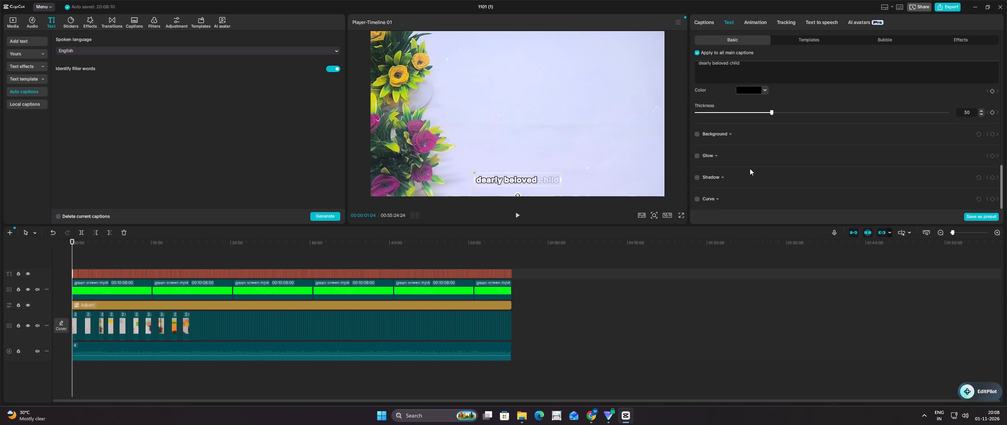
left_click(697, 133)
scroll(789, 131, "down", 3)
left_click_drag(751, 129, 738, 130)
left_click(730, 143)
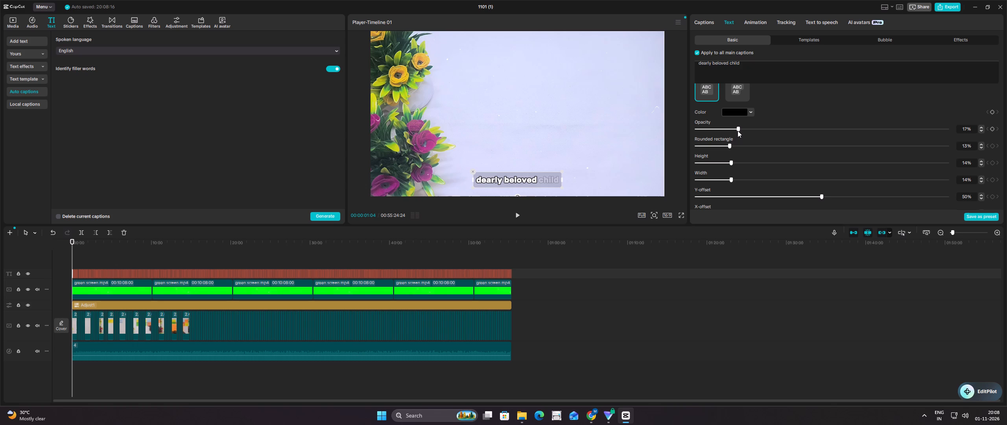
left_click(738, 131)
left_click(518, 213)
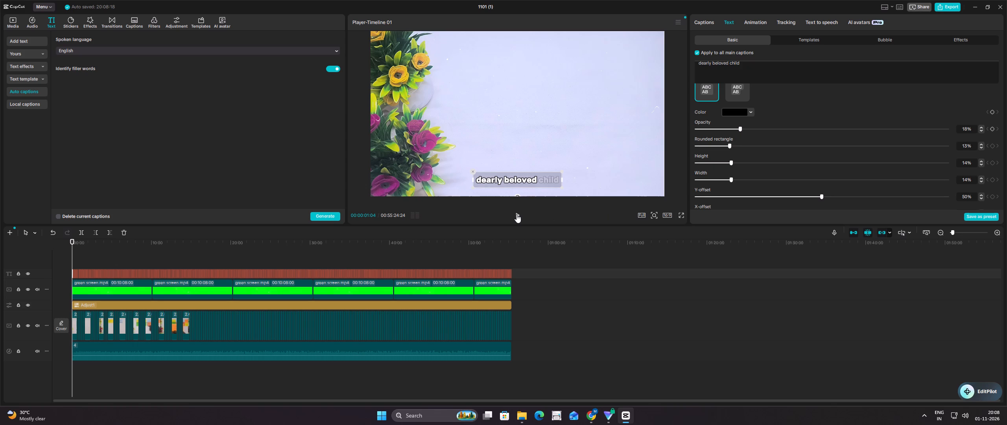
left_click(516, 214)
left_click(518, 216)
Import the WhatsApp green screen subscribe clip and place it on a new track above the captions at 00:04:54:20.
left_click(119, 255)
scroll(119, 255, "up", 10, "ctrl")
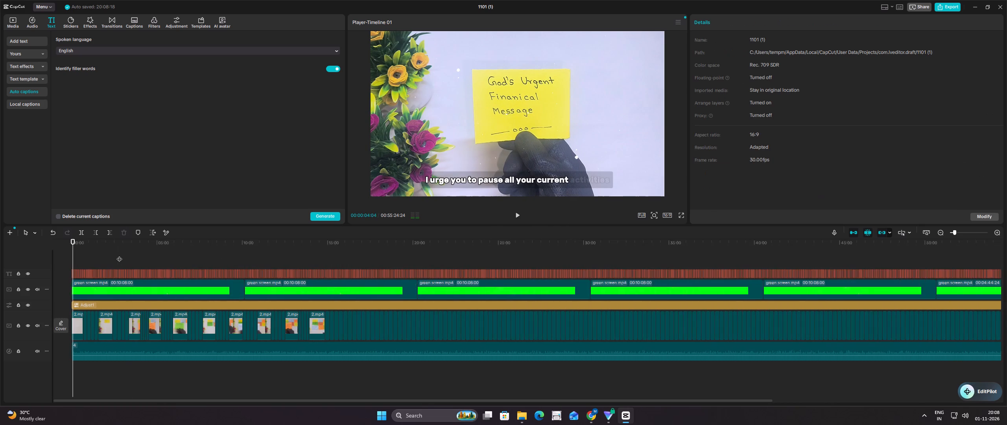
scroll(119, 255, "up", 3, "ctrl")
left_click(208, 255)
left_click_drag(208, 255, 202, 255)
left_click(20, 21)
left_click(75, 37)
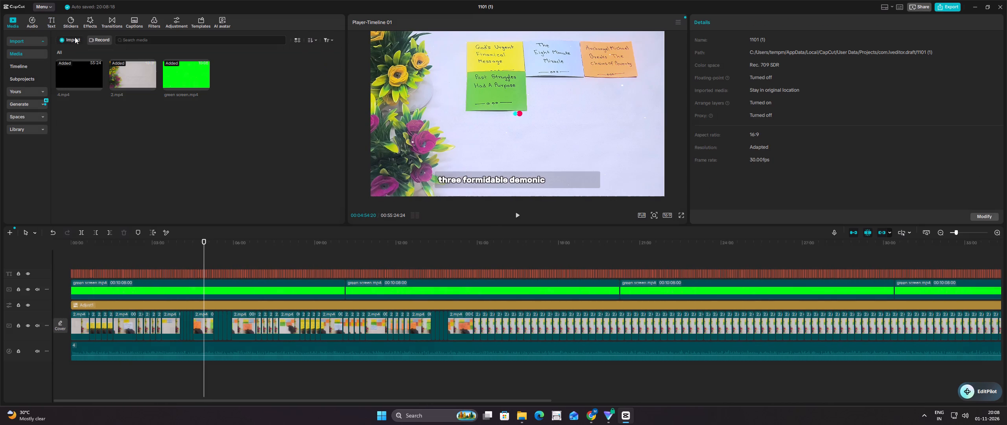
left_click(89, 54)
double_click(139, 87)
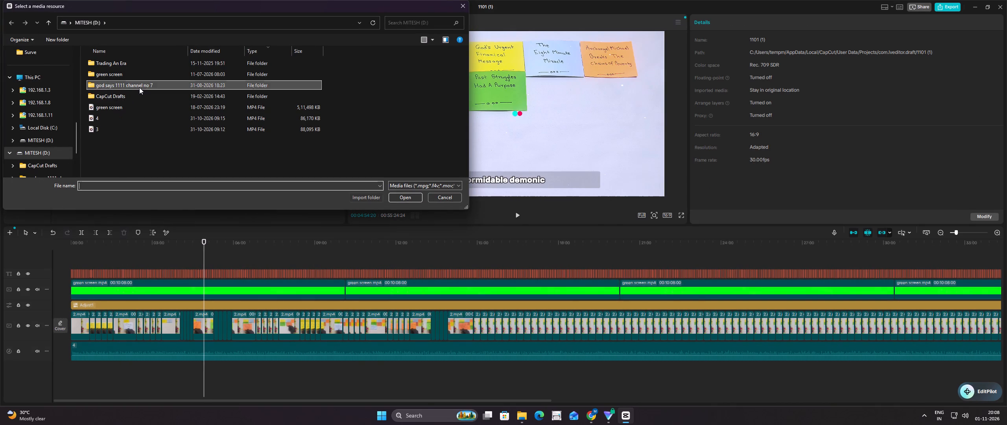
double_click(146, 75)
left_click(141, 140)
left_click_drag(232, 79, 202, 255)
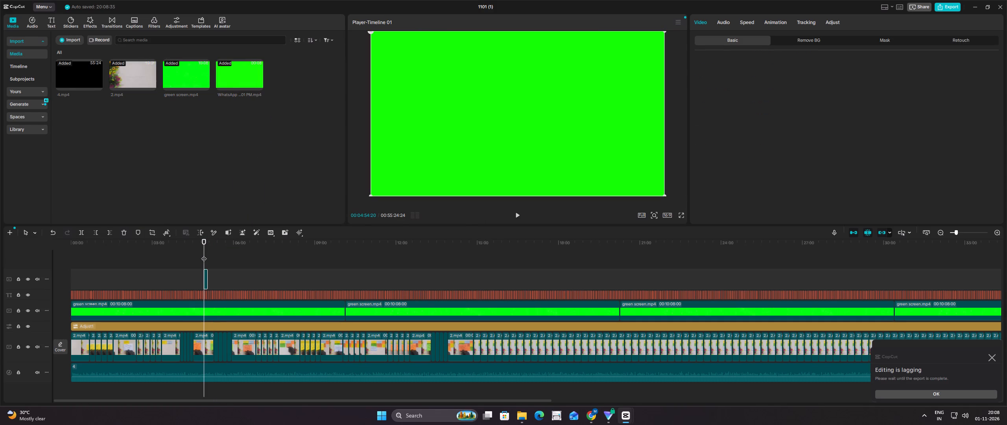
Preview the subscribe animation at 00:04:58:02 and shrink the overlay to 24% scale.
left_click(206, 255)
left_click(206, 255)
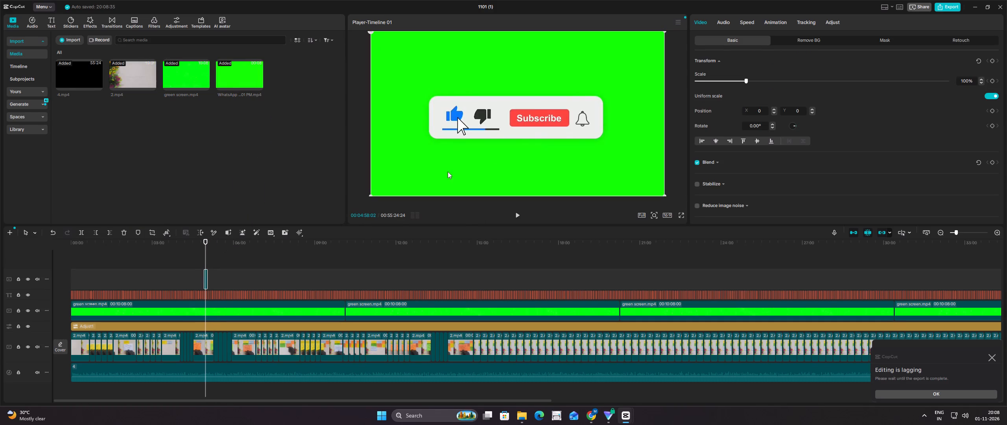
left_click_drag(662, 193, 564, 133)
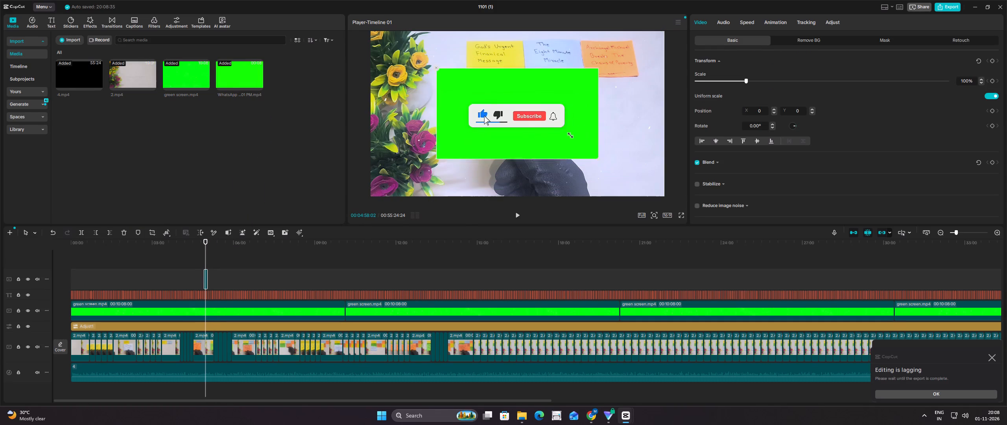
left_click_drag(564, 133, 489, 116)
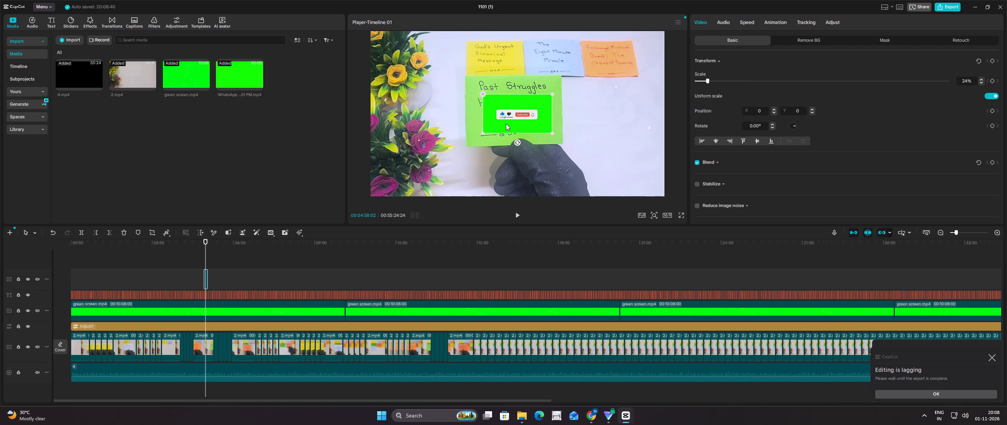
Mute the subscribe overlay's audio by lowering its volume to the minimum.
left_click(730, 22)
left_click_drag(719, 80, 704, 82)
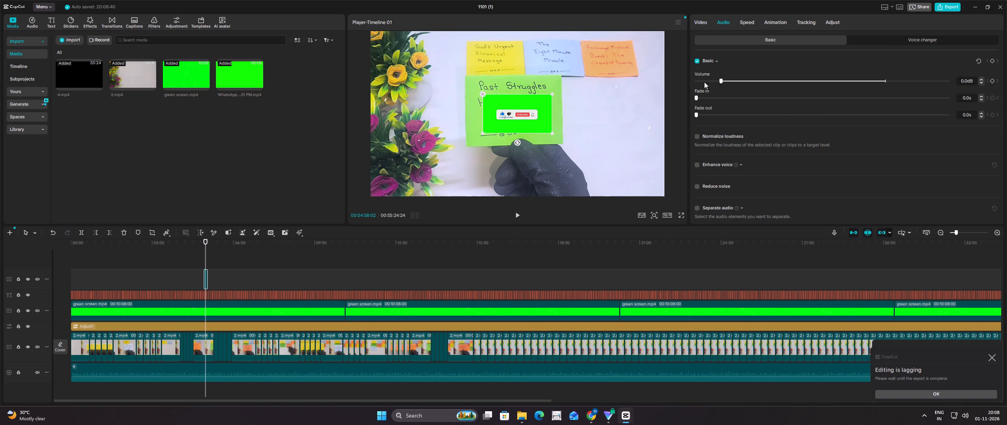
left_click_drag(704, 82, 690, 82)
Enable the chroma key on the subscribe overlay and pick its green background as the key colour.
left_click(698, 21)
left_click(779, 42)
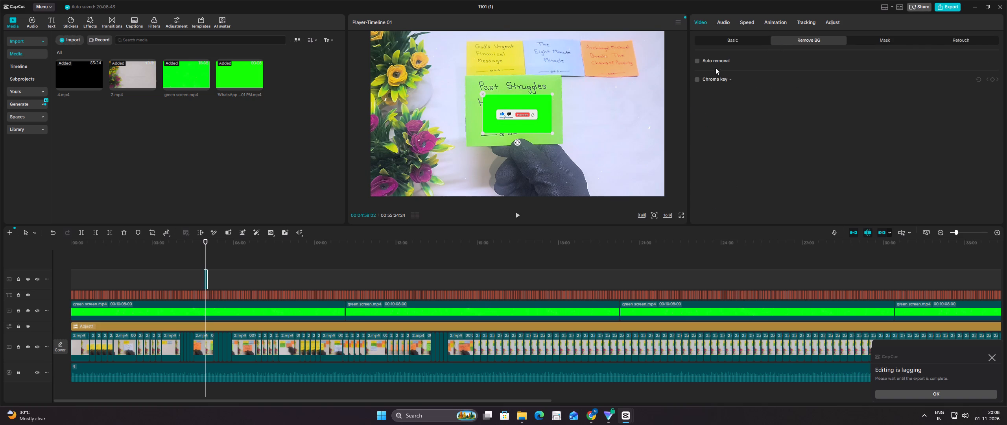
left_click(699, 80)
left_click(540, 99)
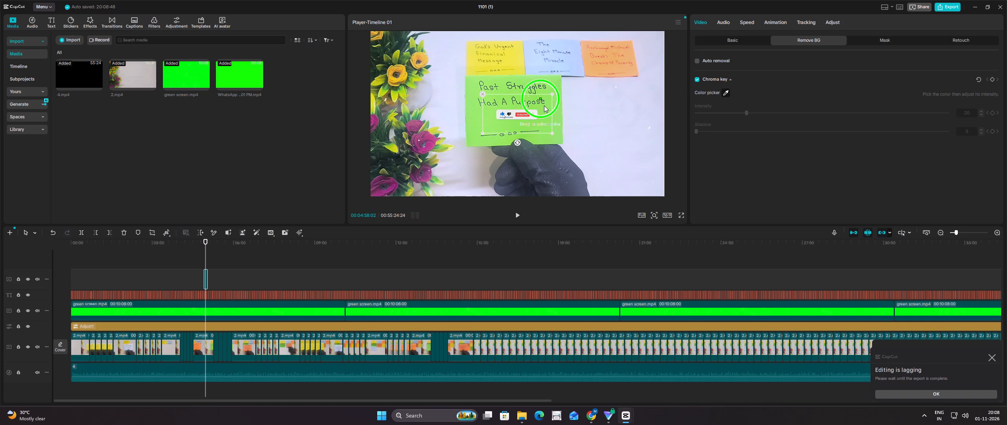
Shrink the keyed subscribe overlay slightly and place it in the video frame's upper right corner.
left_click_drag(545, 113, 614, 92)
left_click_drag(622, 112, 618, 111)
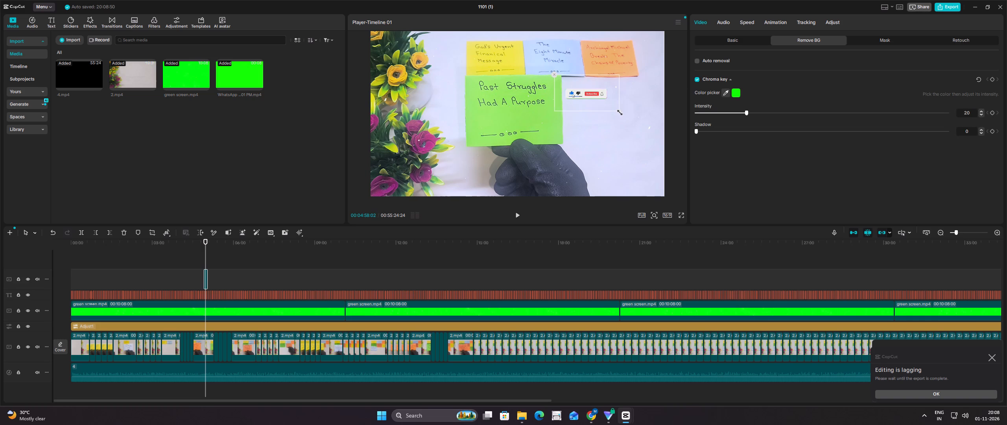
left_click_drag(618, 111, 614, 109)
left_click_drag(592, 96, 629, 61)
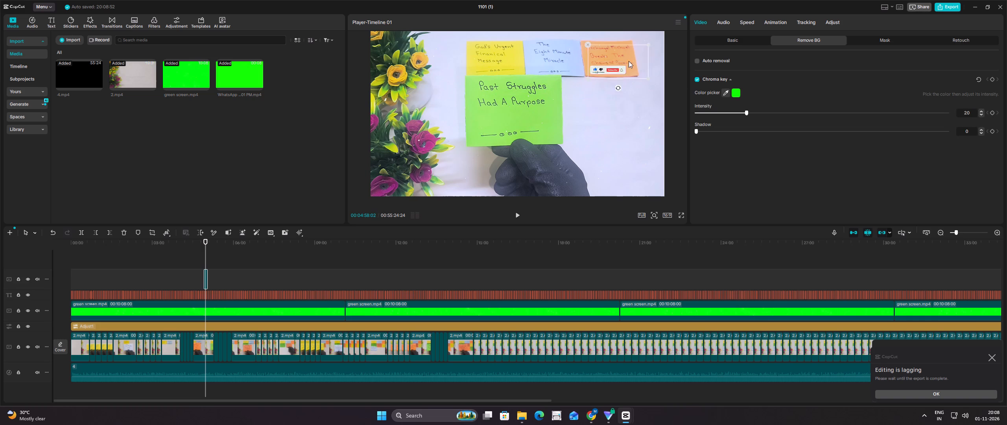
left_click_drag(629, 61, 646, 45)
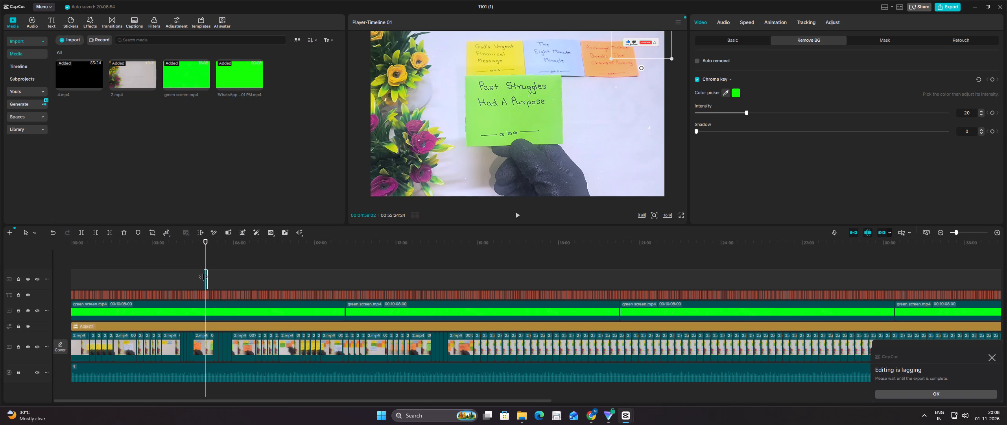
Copy the keyed subscribe overlay clip, check its volume setting and play it in the preview.
right_click(203, 277)
right_click(203, 277)
left_click(190, 253)
right_click(207, 275)
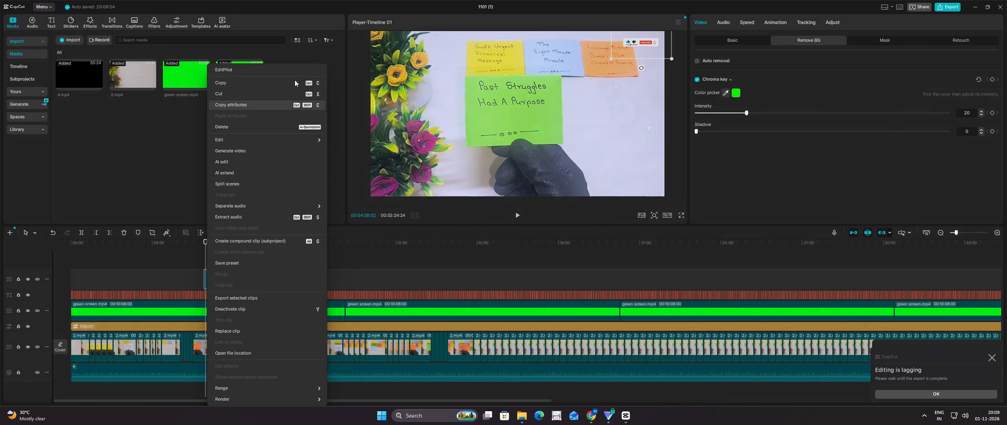
left_click(291, 85)
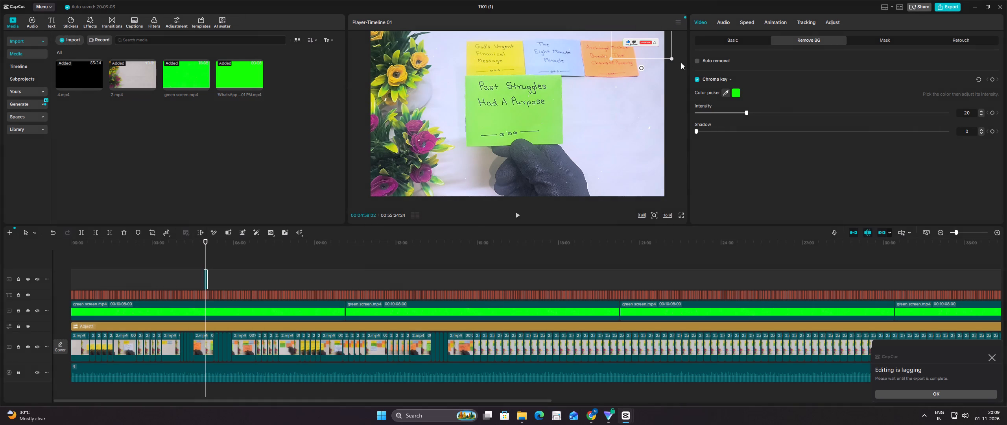
left_click(719, 26)
left_click(521, 218)
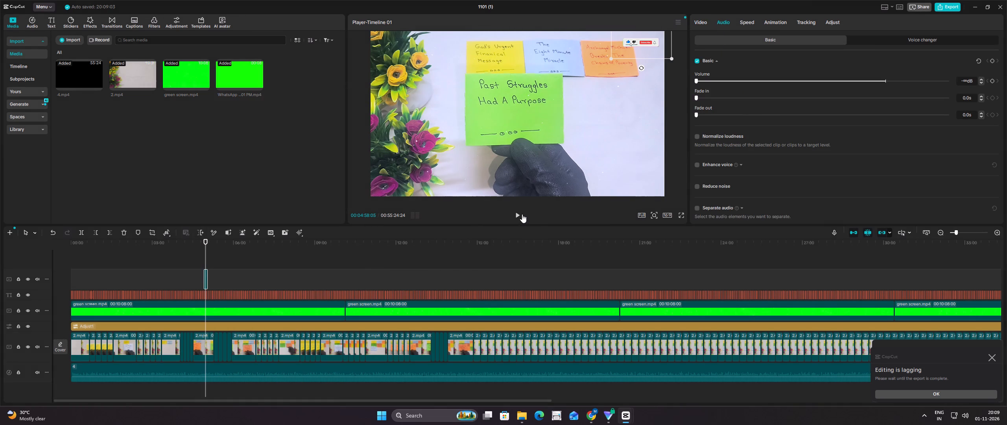
Paste a copy of the subscribe overlay on its track near the middle of the video, at about 00:28:35.
scroll(478, 270, "down", 14, "ctrl")
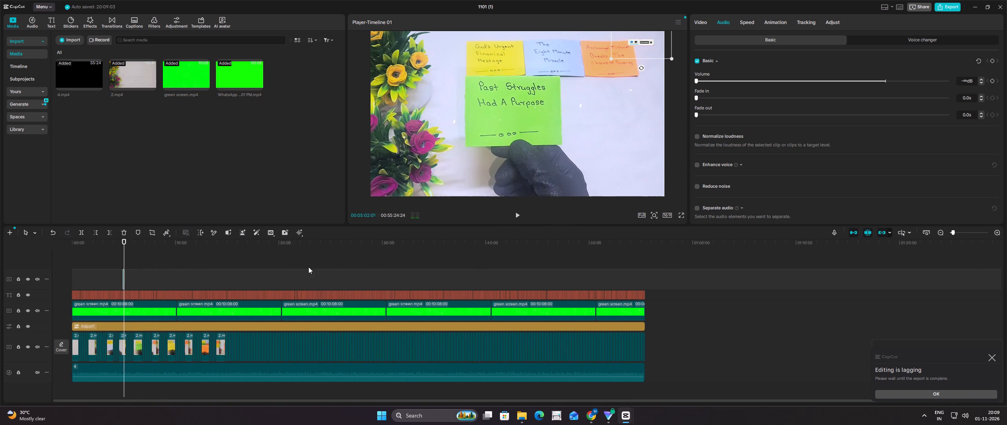
left_click(366, 279)
right_click(364, 273)
right_click(364, 273)
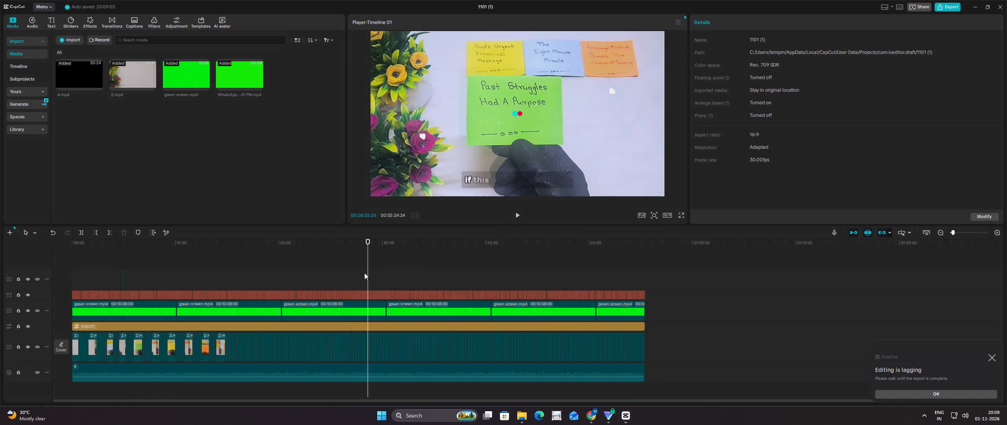
left_click(378, 320)
Paste another copy of the subscribe overlay near the end of the video, at about 00:54:41.
left_click(639, 282)
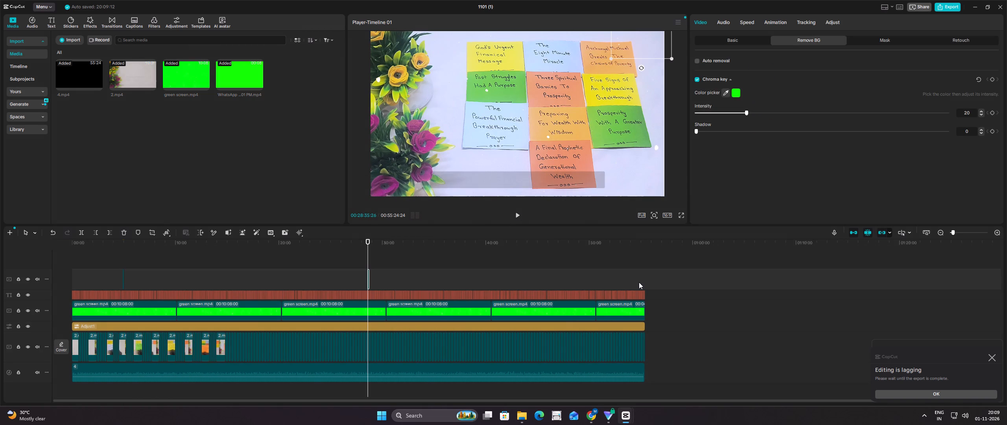
right_click(639, 282)
left_click(646, 322)
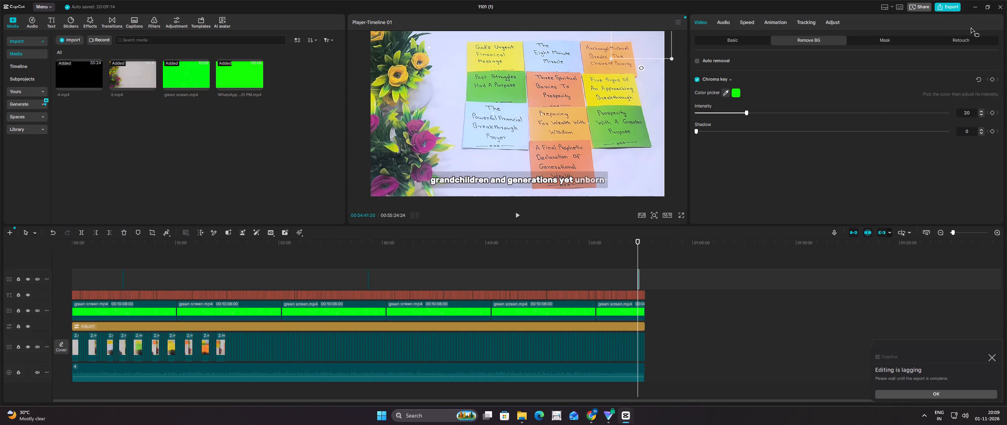
Export the video as 1101 (1) to the MITESH (D:) drive at 1080P, HEVC, mp4 and 30fps.
left_click(953, 7)
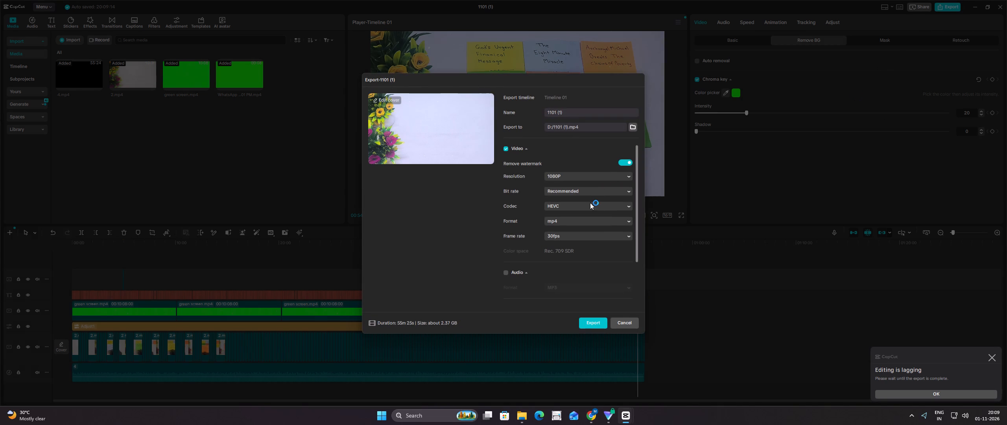
left_click(632, 129)
left_click(403, 216)
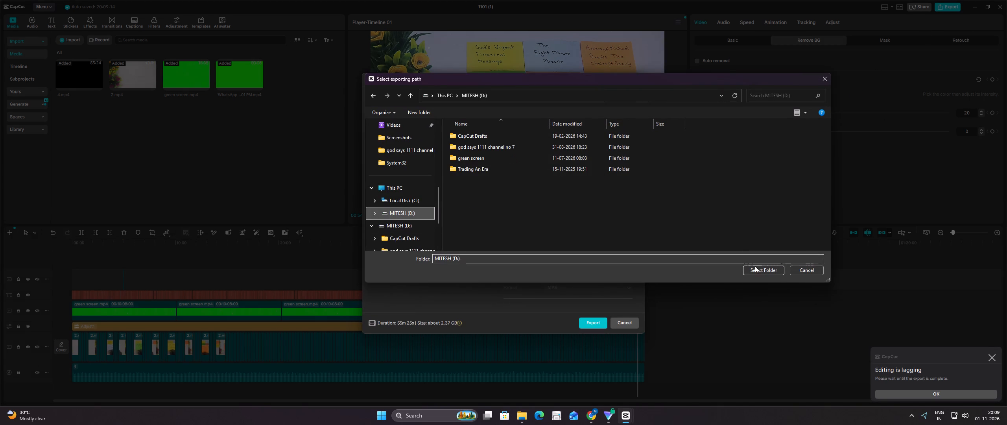
left_click(753, 269)
left_click(595, 323)
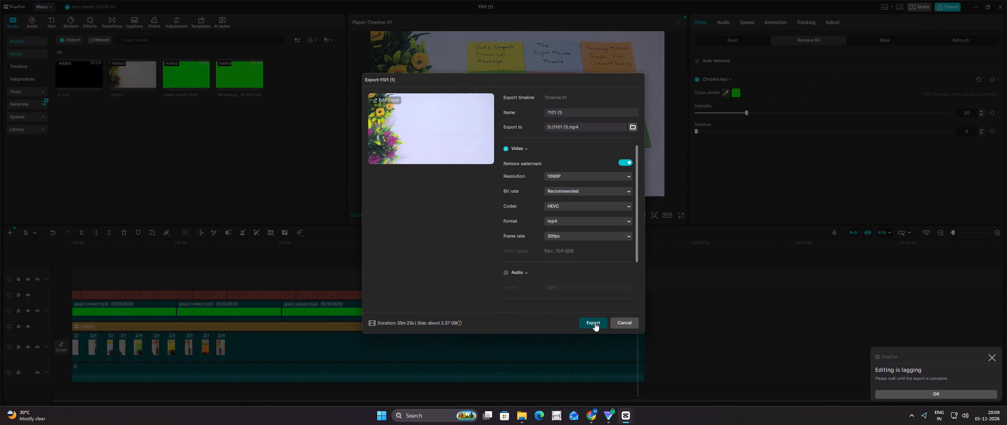
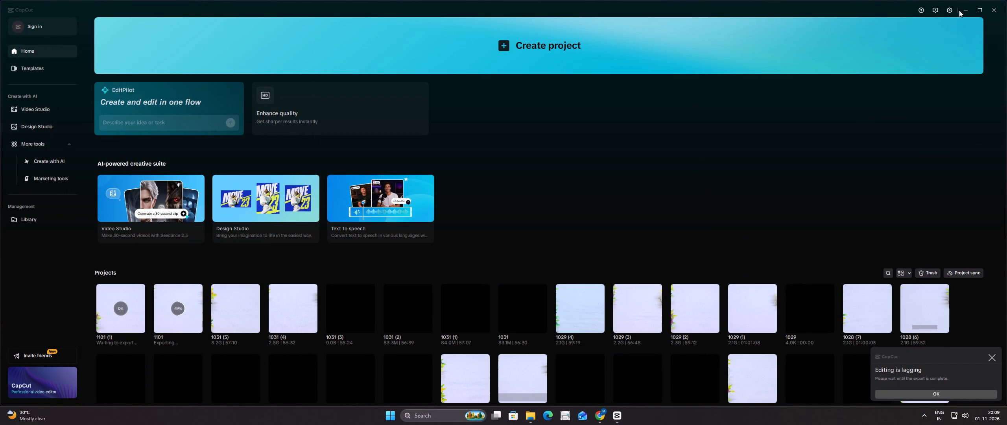
Minimize the CapCut home window to reveal the desktop, leaving the project exports running.
left_click(962, 10)
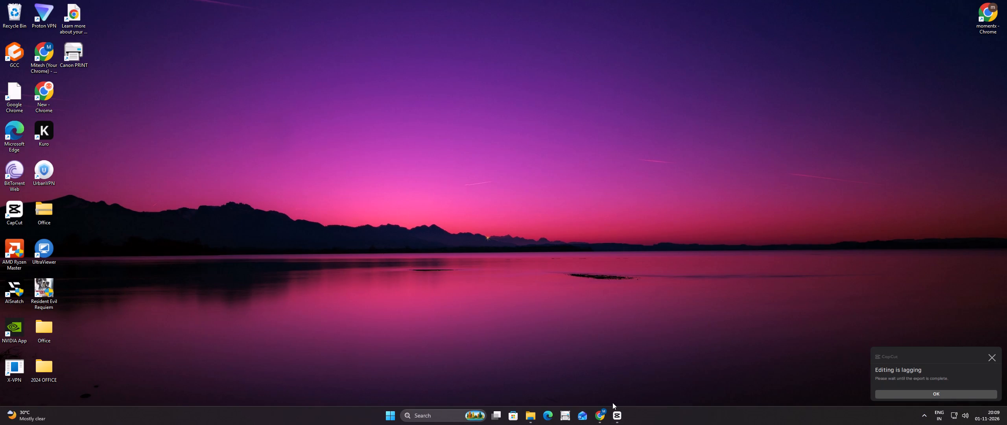